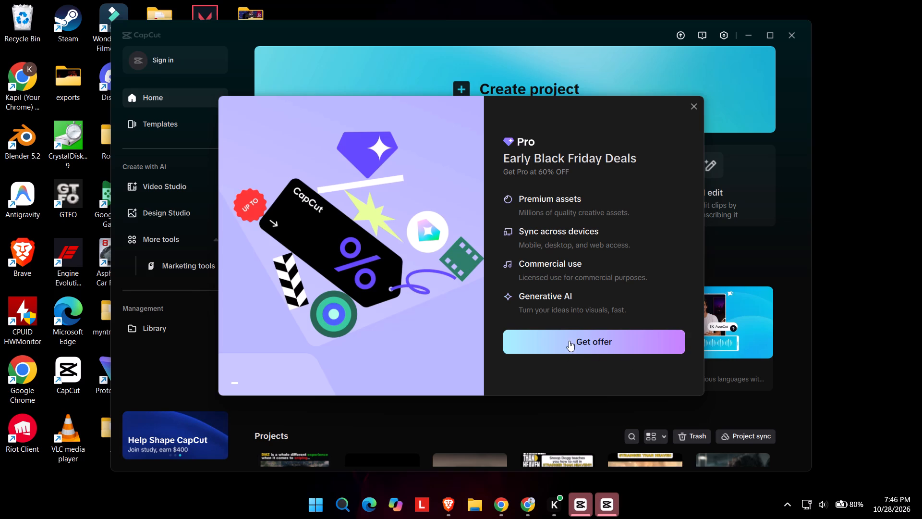
# Dismiss the Pro promotion and create a new video project.
pyautogui.click(689, 99)
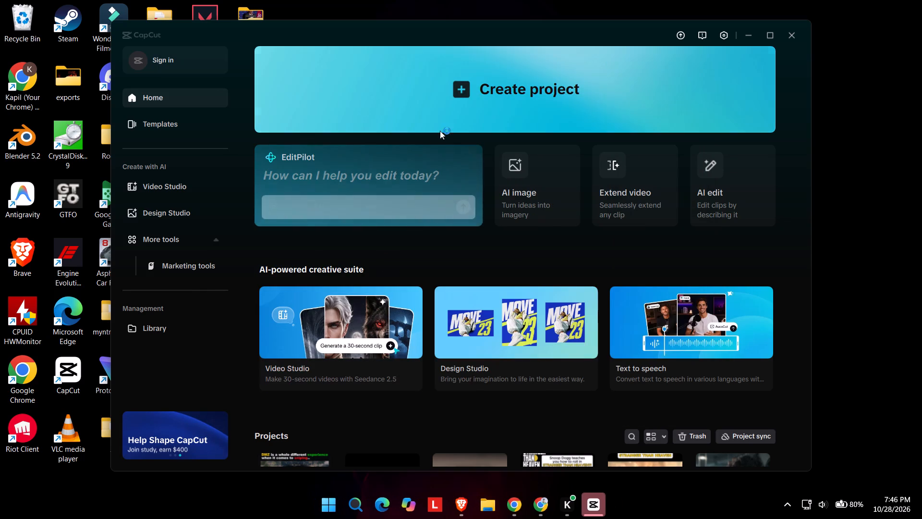
pyautogui.scroll(1, 477, 96)
pyautogui.scroll(-1, 477, 96)
pyautogui.scroll(1, 477, 96)
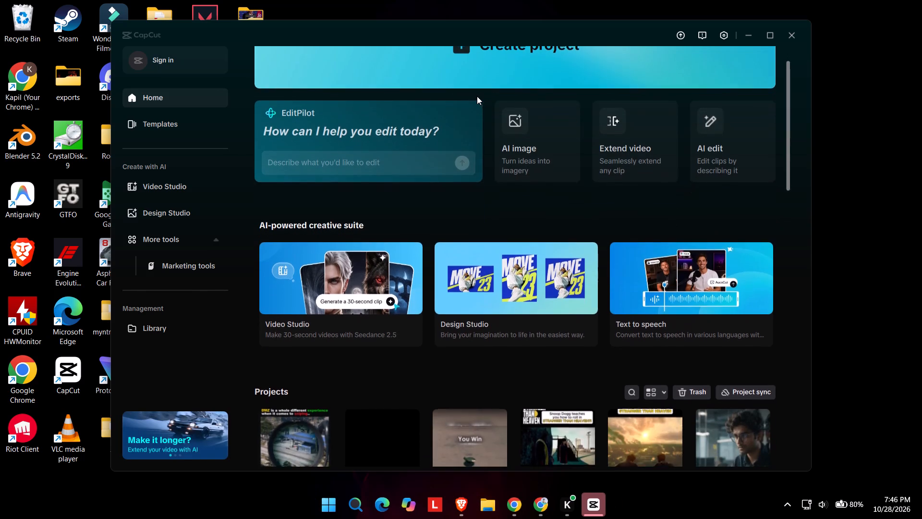
pyautogui.scroll(1, 477, 96)
pyautogui.click(478, 97)
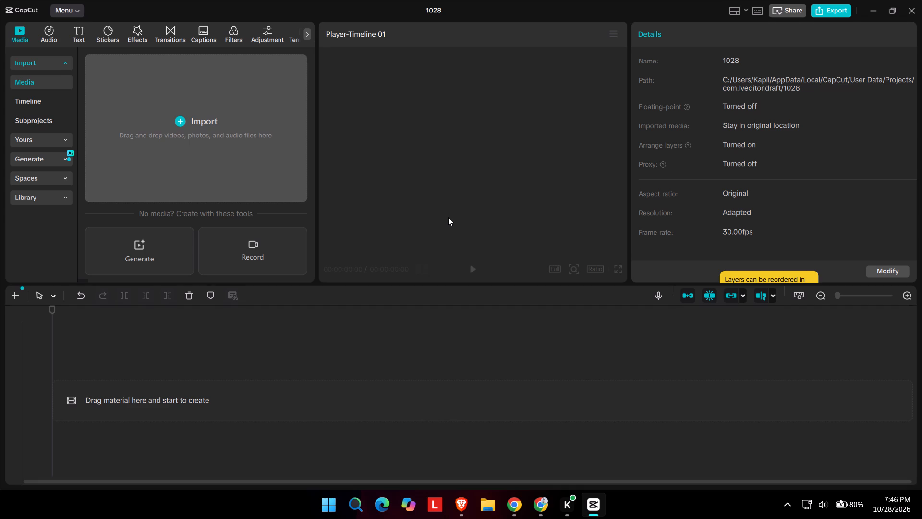
# Import gemini_generated_video_706937cf, Cinematic Green-Screen Gaming Setup, the MW4_CampaignClipping_MakarovChase video and TopPlaysFinalists102726_16x9 from the Downloads folder.
pyautogui.click(227, 140)
pyautogui.click(220, 146)
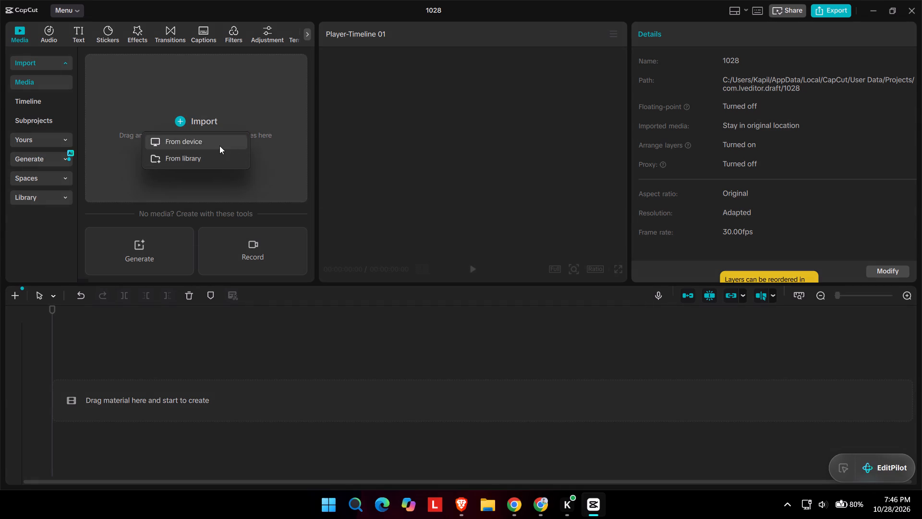
pyautogui.click(167, 110)
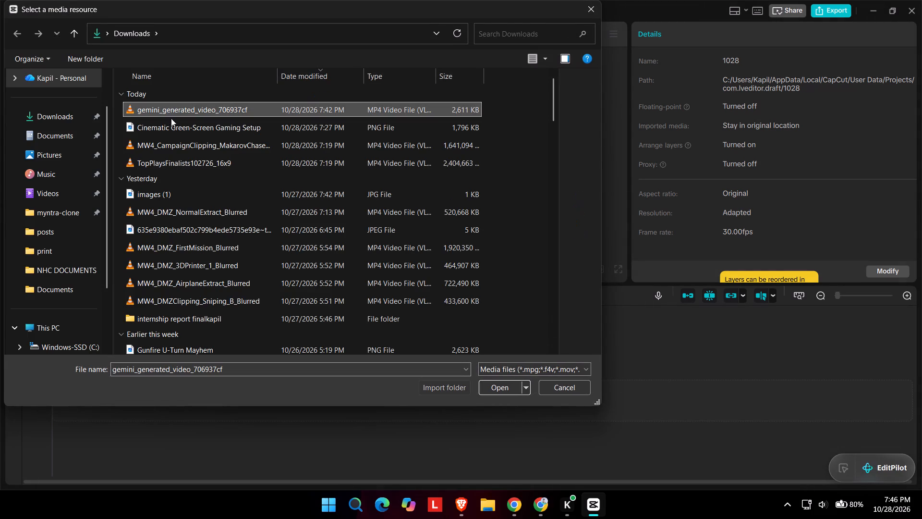
pyautogui.click(176, 124)
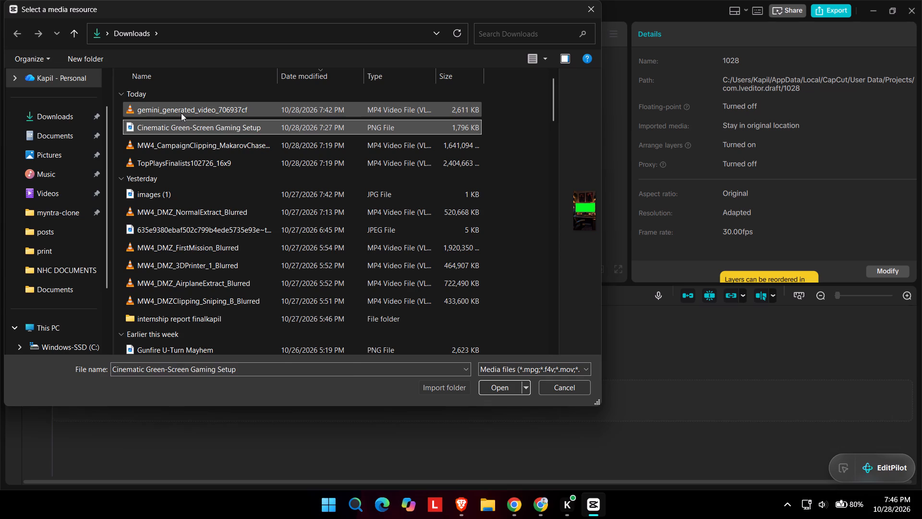
pyautogui.keyDown('ctrl'); pyautogui.click(181, 113); pyautogui.keyUp('ctrl')
pyautogui.keyDown('ctrl'); pyautogui.click(182, 148); pyautogui.keyUp('ctrl')
pyautogui.keyDown('ctrl'); pyautogui.click(180, 161); pyautogui.keyUp('ctrl')
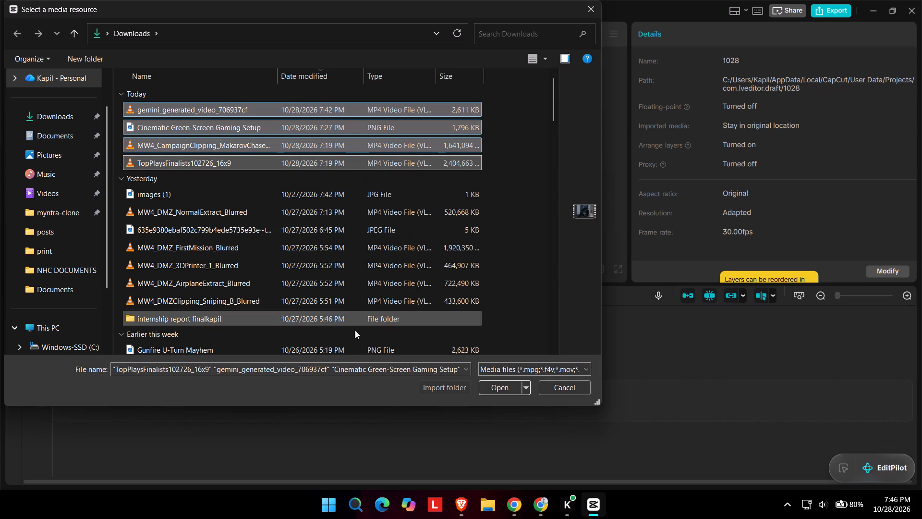
pyautogui.click(497, 388)
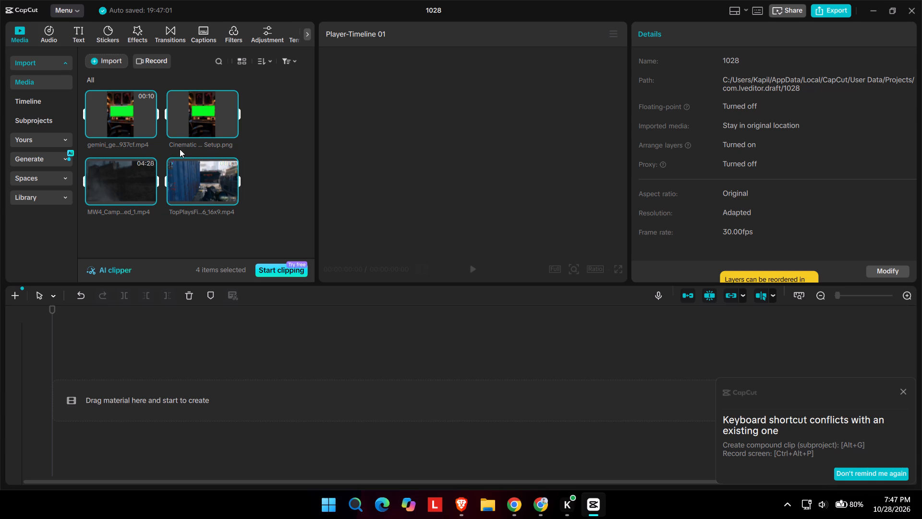
# Place the gemini_generated_video clip on the main track at the start of the timeline.
pyautogui.click(144, 109)
pyautogui.moveTo(124, 107); pyautogui.dragTo(182, 377)
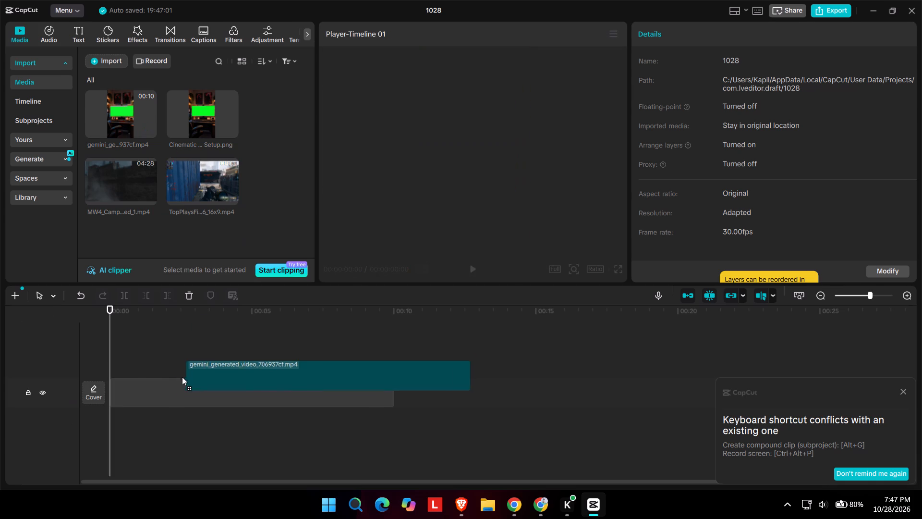
pyautogui.moveTo(182, 377); pyautogui.dragTo(132, 387)
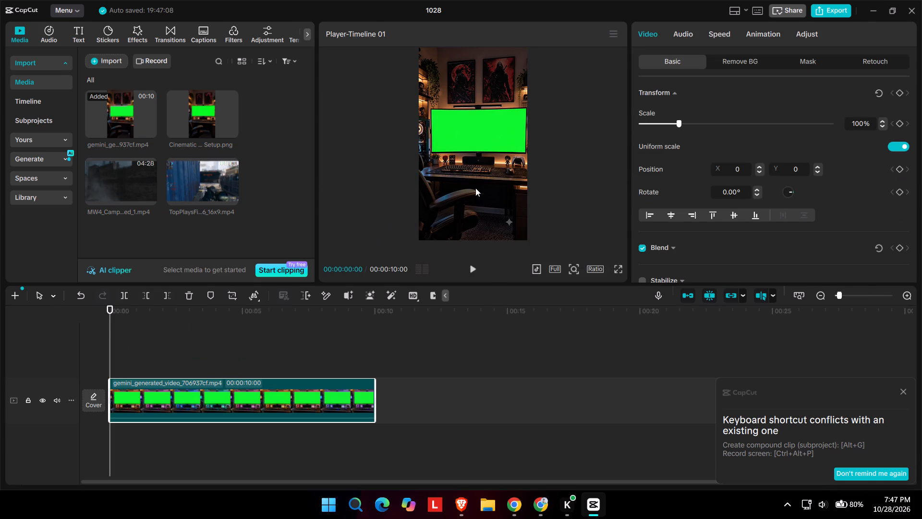
# Play the opening of the green-screen clip to review it.
pyautogui.click(473, 267)
pyautogui.click(473, 267)
pyautogui.click(473, 267)
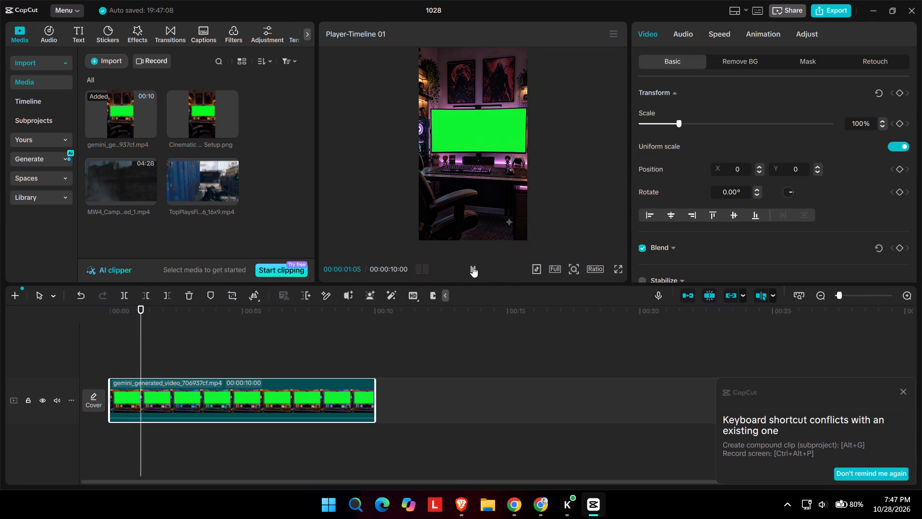
pyautogui.click(473, 267)
pyautogui.click(505, 125)
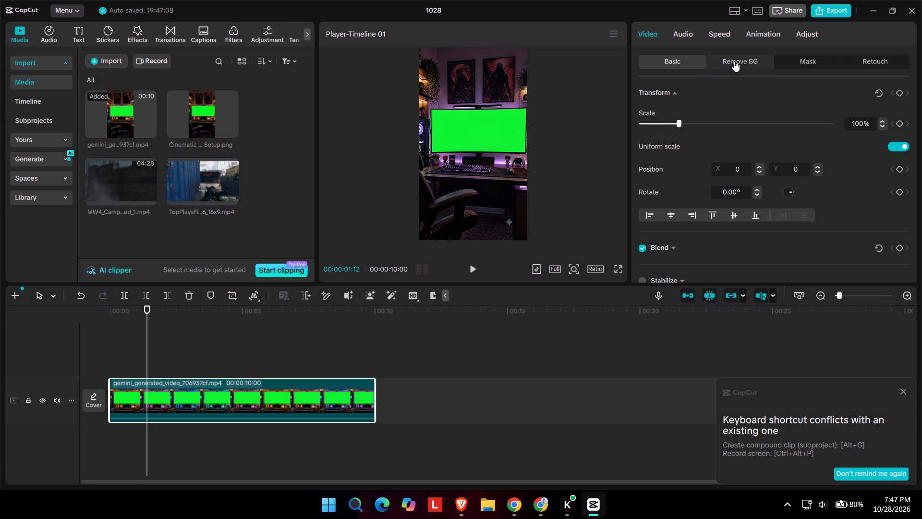
pyautogui.click(452, 199)
# Crop the green-screen clip's bottom edge just above the star-shaped watermark, keeping the Free crop ratio and 0° rotation.
pyautogui.rightClick(277, 398)
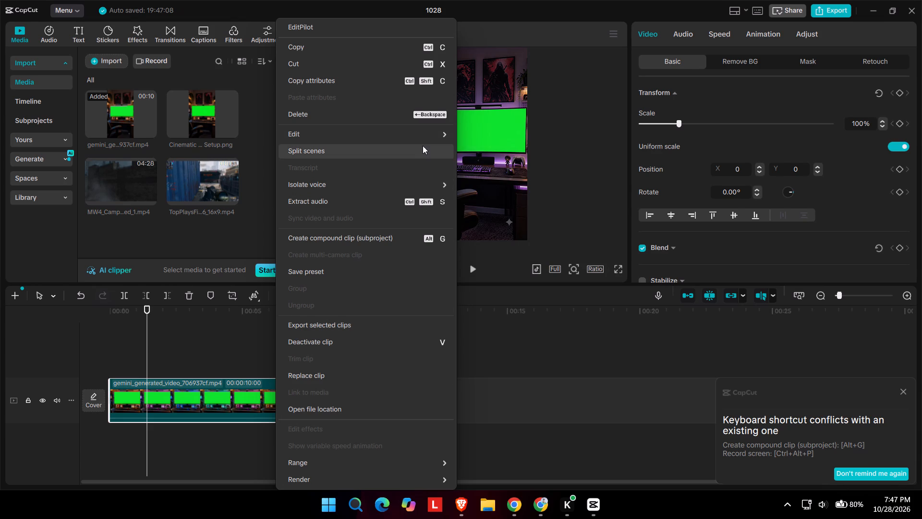
pyautogui.click(481, 195)
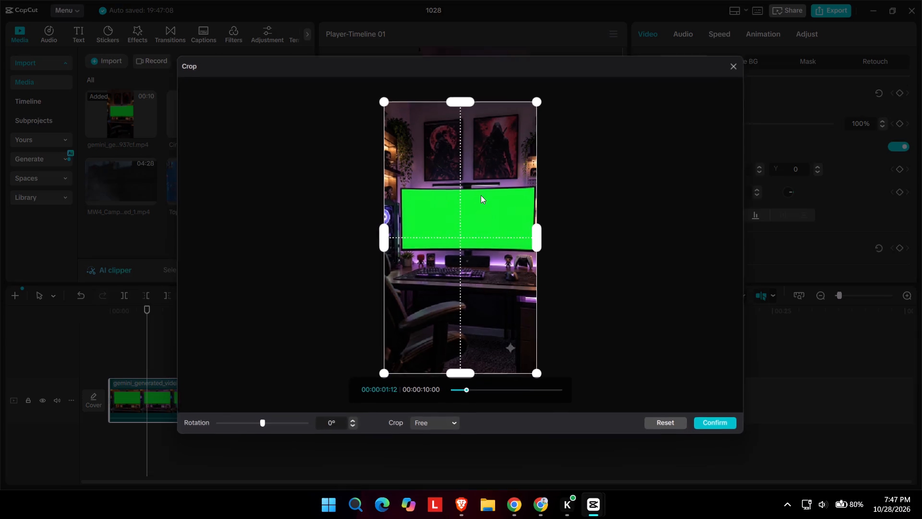
pyautogui.moveTo(466, 375); pyautogui.dragTo(466, 352)
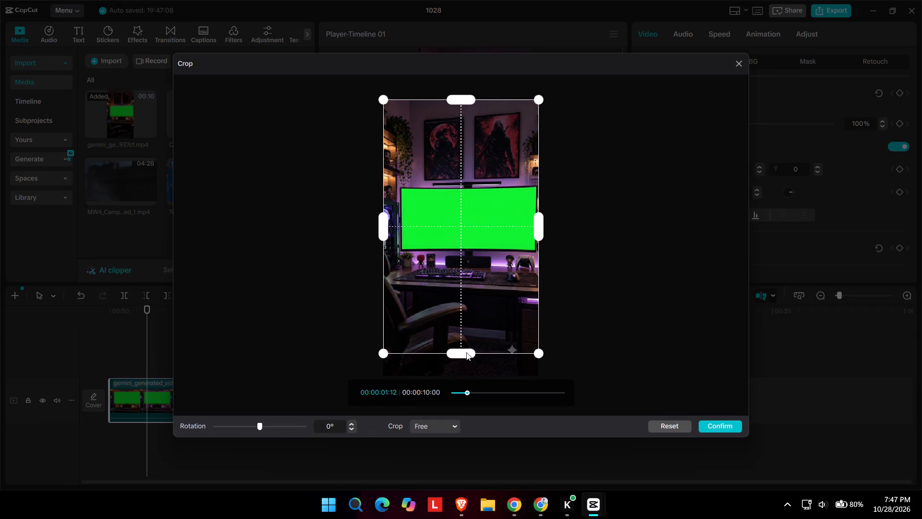
pyautogui.moveTo(466, 352); pyautogui.dragTo(469, 341)
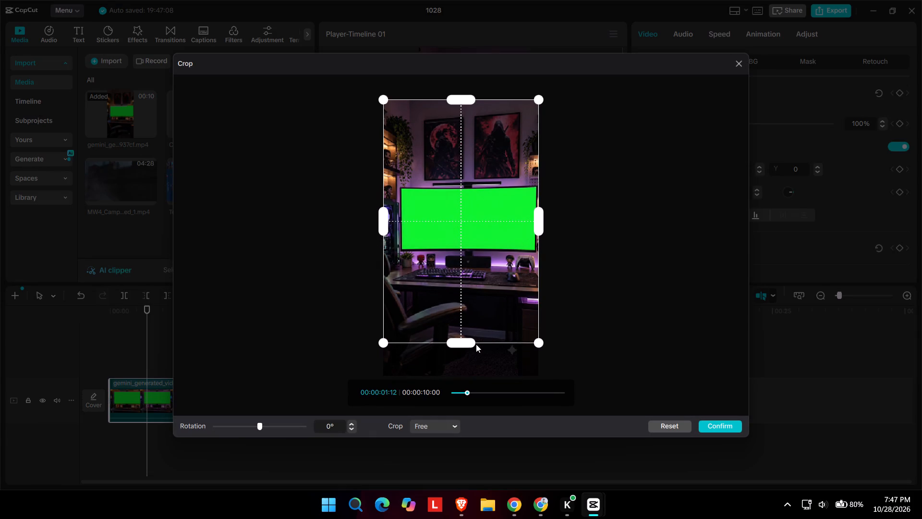
pyautogui.click(711, 417)
pyautogui.click(711, 424)
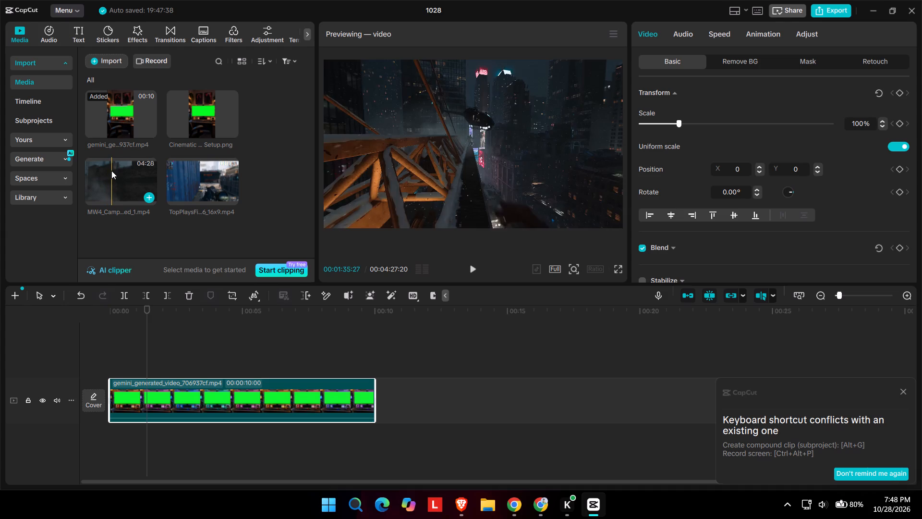
# Add the MW4_CampaignClipping video on a new track above, starting just after the green-screen clip ends.
pyautogui.moveTo(116, 170); pyautogui.dragTo(388, 340)
# Examine the MW4 campaign gameplay along its whole length for a section to use.
pyautogui.click(403, 336)
pyautogui.hscroll(-1, 637, 313)
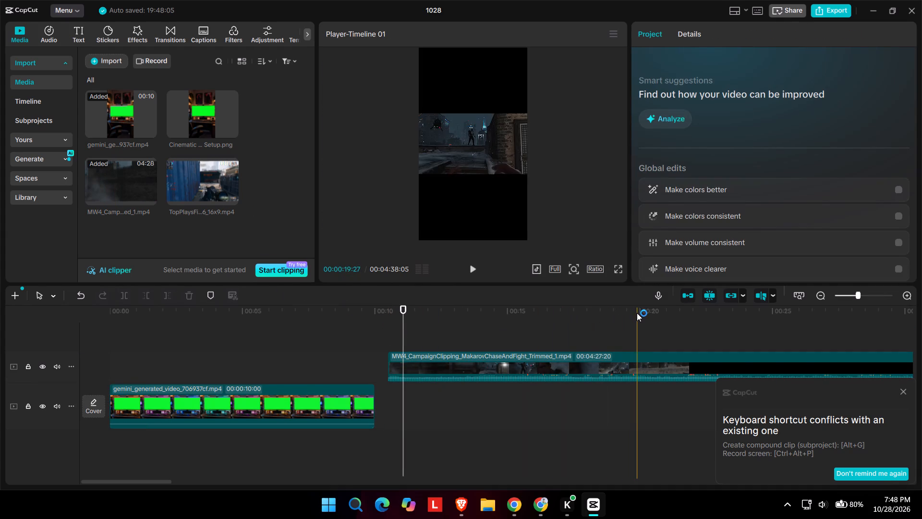
pyautogui.hscroll(-3, 637, 313)
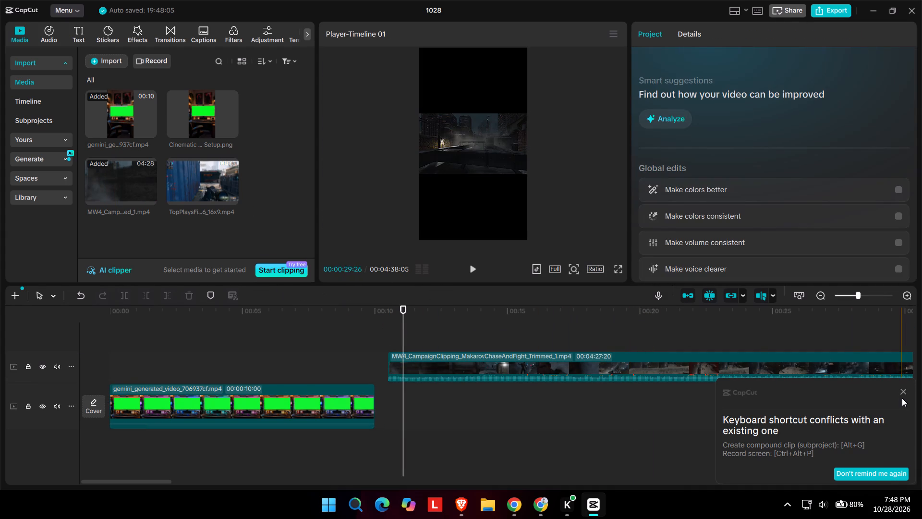
pyautogui.click(901, 394)
pyautogui.hscroll(-1, 809, 371)
pyautogui.hscroll(-1, 624, 334)
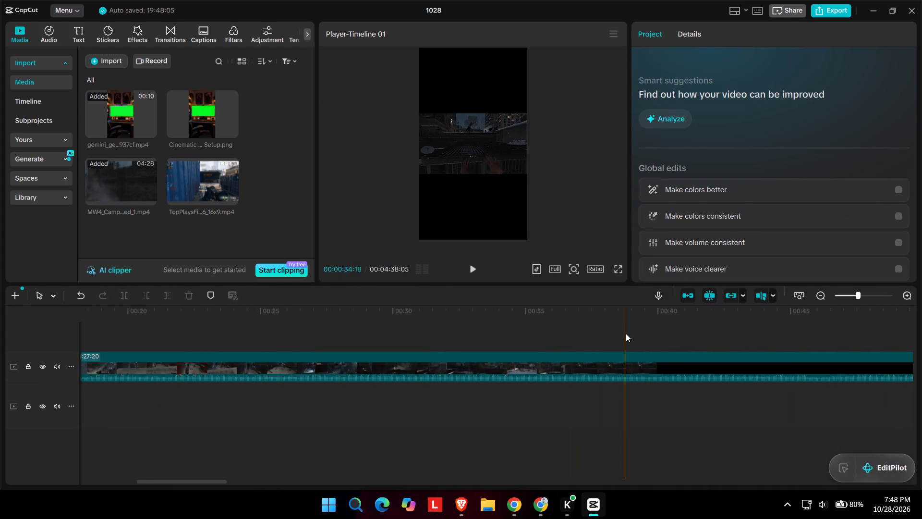
pyautogui.hscroll(-3, 626, 334)
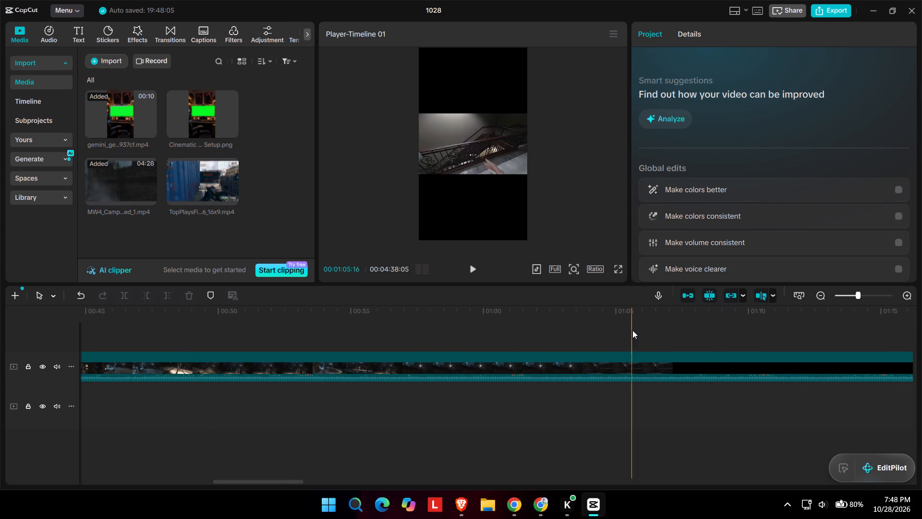
pyautogui.hscroll(-3, 685, 326)
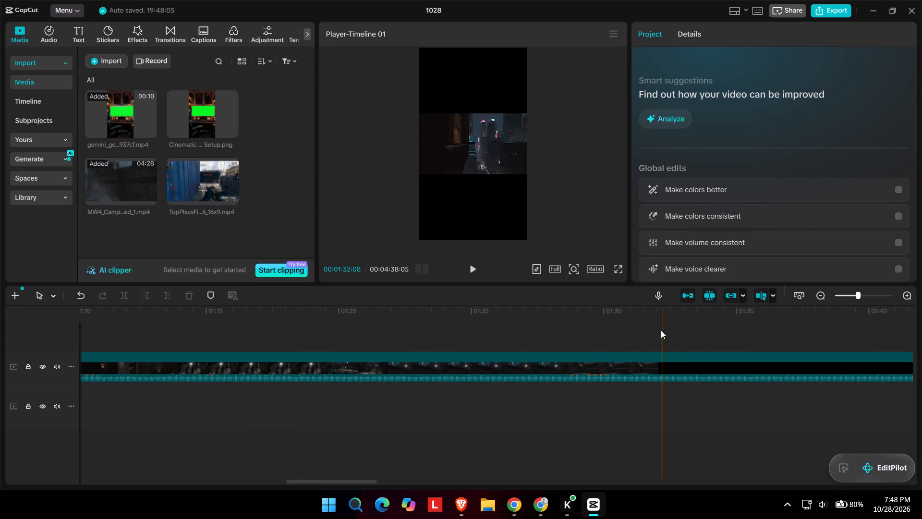
pyautogui.click(509, 325)
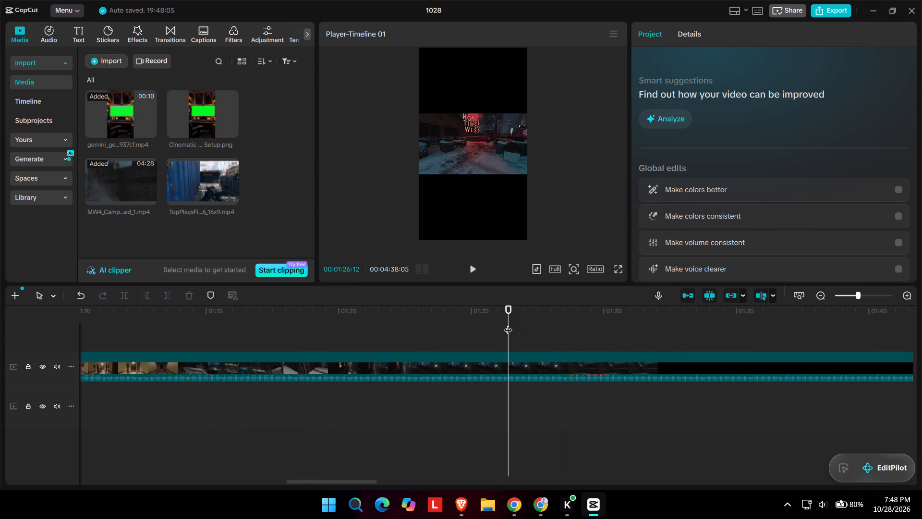
pyautogui.press('space')
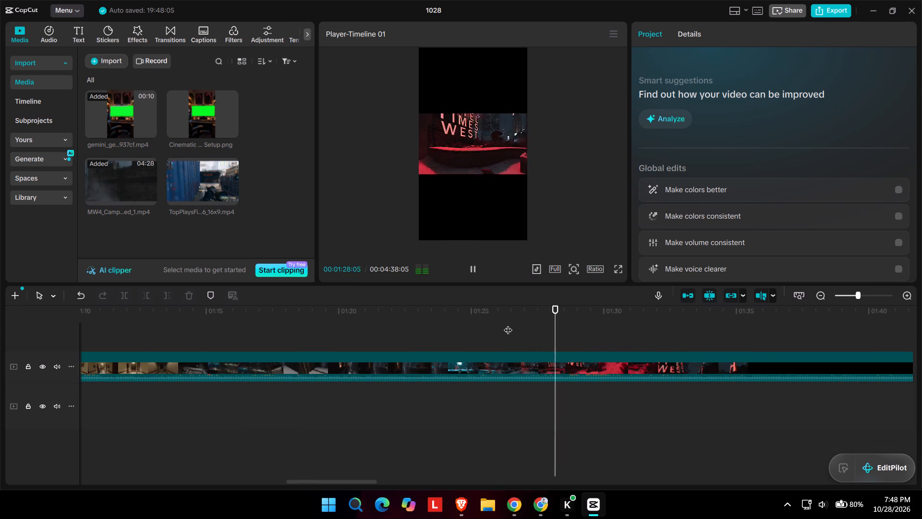
pyautogui.hscroll(-3, 508, 324)
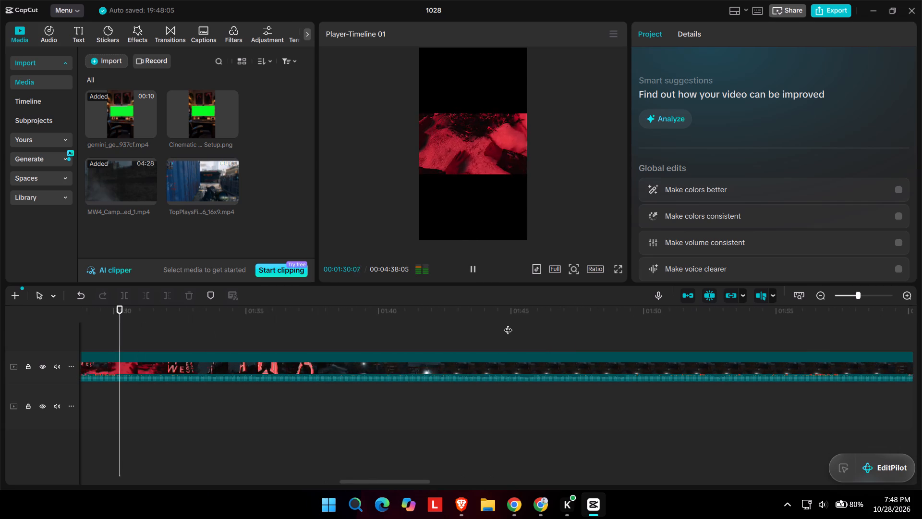
pyautogui.hscroll(-1, 508, 324)
pyautogui.keyDown('ctrl'); pyautogui.scroll(-6, 508, 324); pyautogui.keyUp('ctrl')
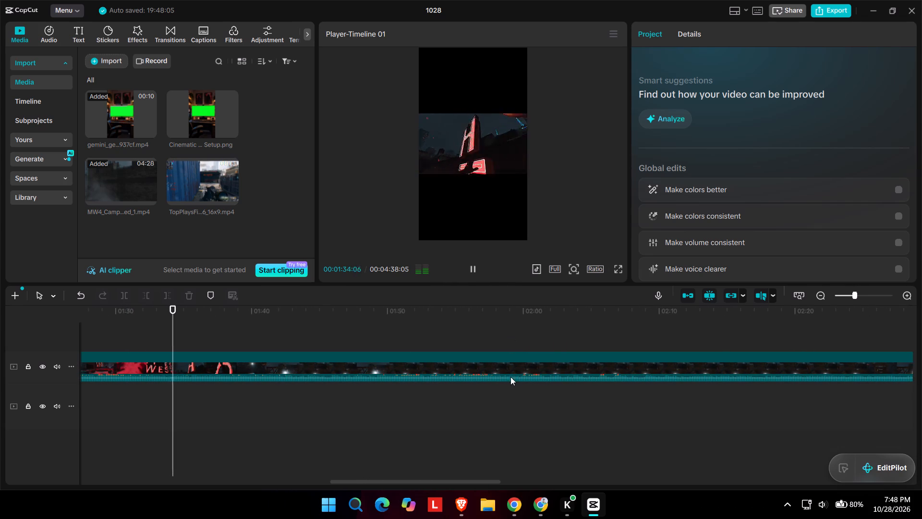
pyautogui.press('space')
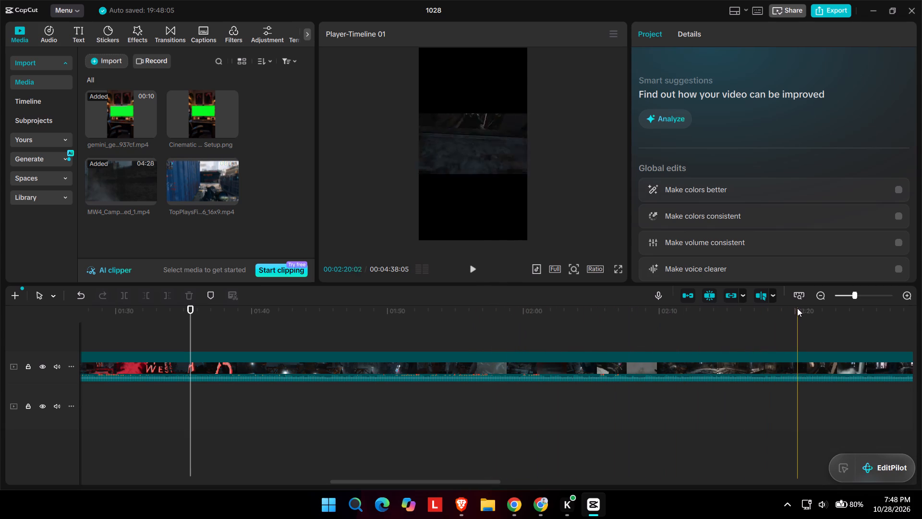
pyautogui.hscroll(-2, 815, 308)
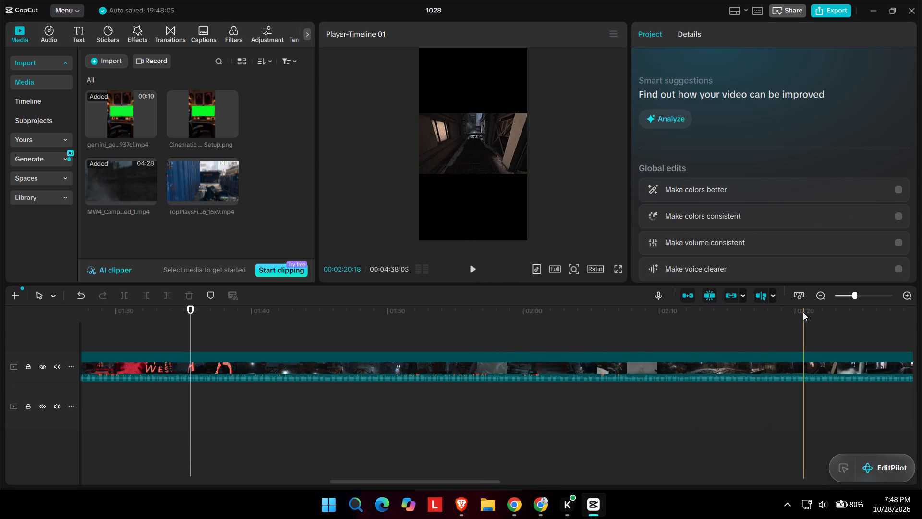
pyautogui.keyDown('ctrl'); pyautogui.scroll(-9, 799, 314); pyautogui.keyUp('ctrl')
pyautogui.keyDown('ctrl'); pyautogui.scroll(-5, 760, 334); pyautogui.keyUp('ctrl')
pyautogui.hscroll(-1, 745, 337)
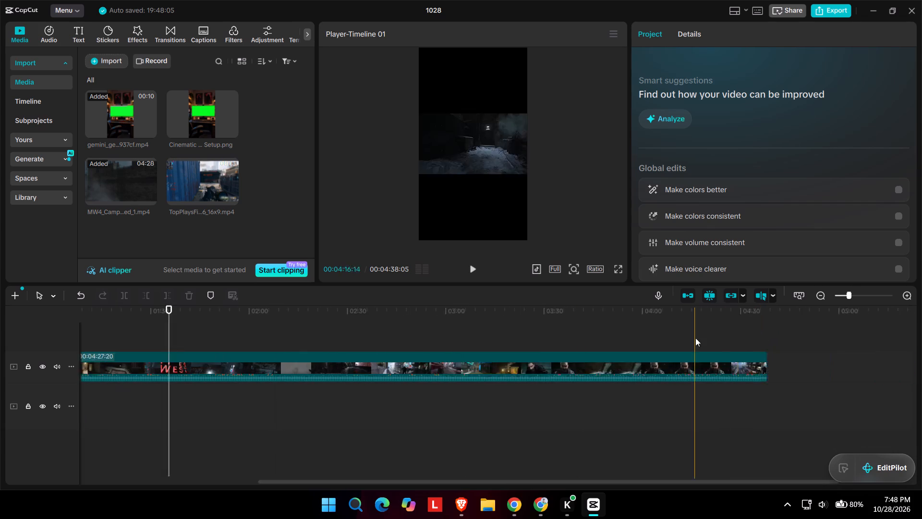
pyautogui.hscroll(-1, 695, 338)
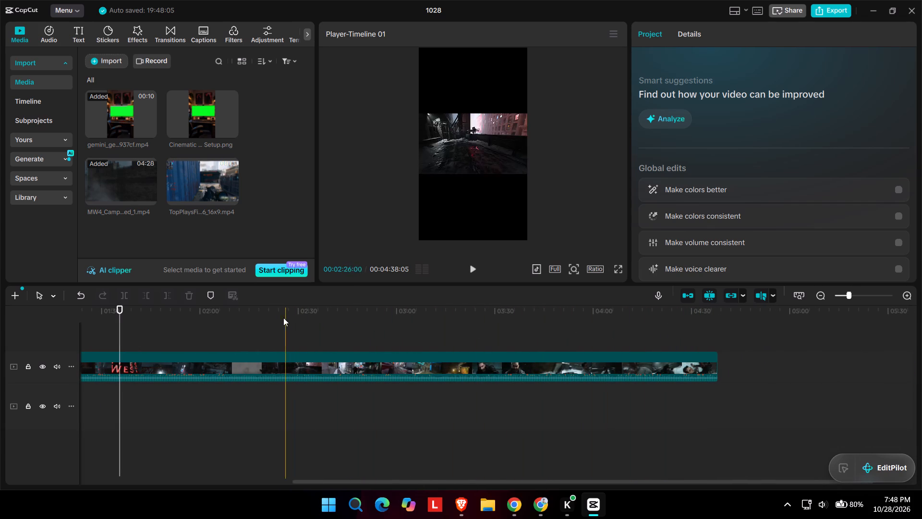
# Split the MW4 campaign clip at 00:02:30:22, at the start of the pink billboard scene.
pyautogui.click(322, 311)
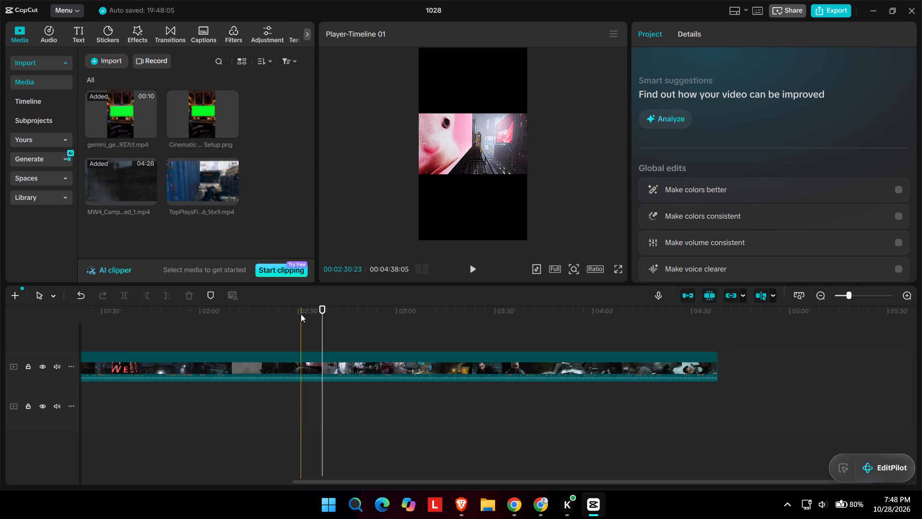
pyautogui.click(301, 314)
pyautogui.click(301, 355)
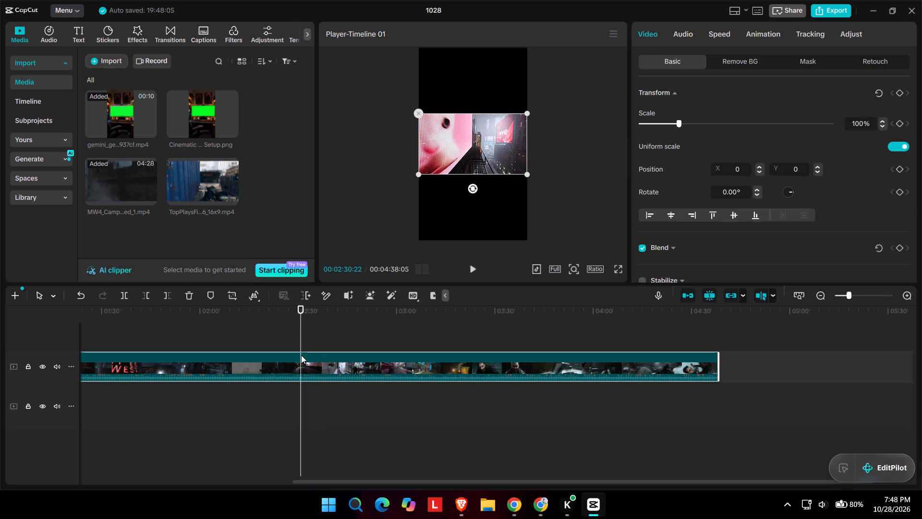
pyautogui.hotkey('ctrl', 'b')
# Move the second part of the split MW4 clip to a new top track, starting at 00:00 above the green-screen clip.
pyautogui.moveTo(377, 353); pyautogui.dragTo(190, 330)
pyautogui.hscroll(8, 212, 338)
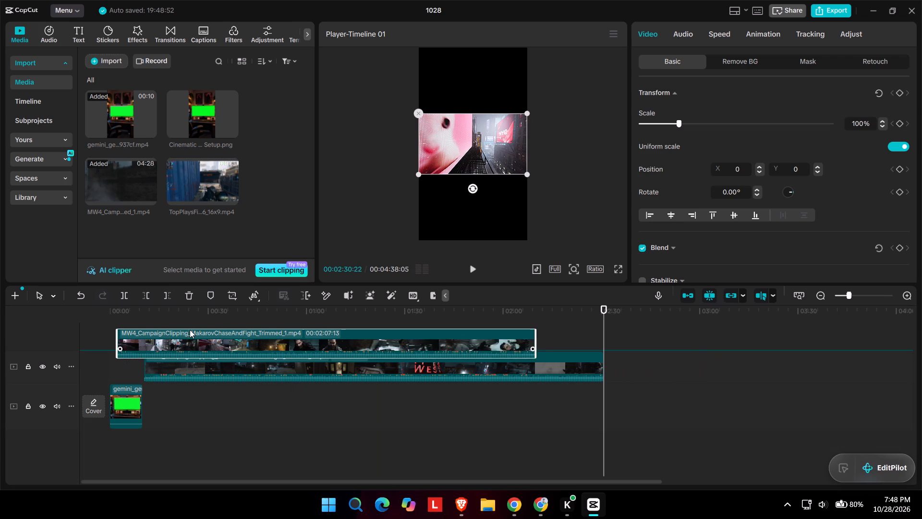
pyautogui.moveTo(190, 330); pyautogui.dragTo(182, 333)
pyautogui.hscroll(2, 143, 327)
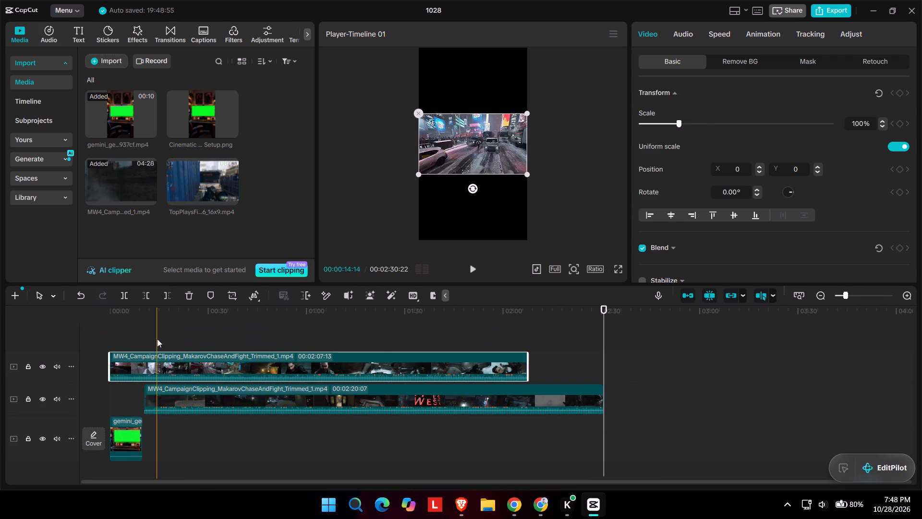
pyautogui.keyDown('ctrl'); pyautogui.scroll(9, 157, 339); pyautogui.keyUp('ctrl')
pyautogui.hscroll(4, 135, 332)
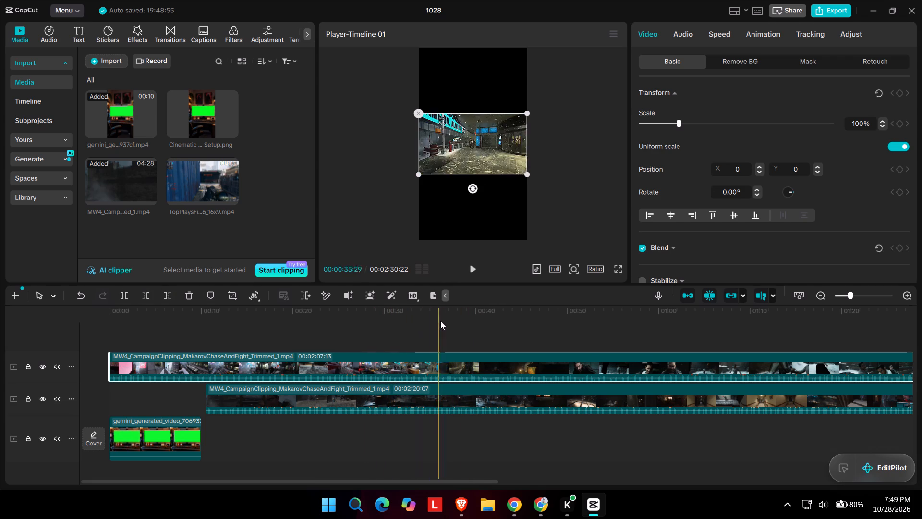
# Split the MW4 clip on the top track at 00:00:38:21 and delete the part after the cut.
pyautogui.click(463, 320)
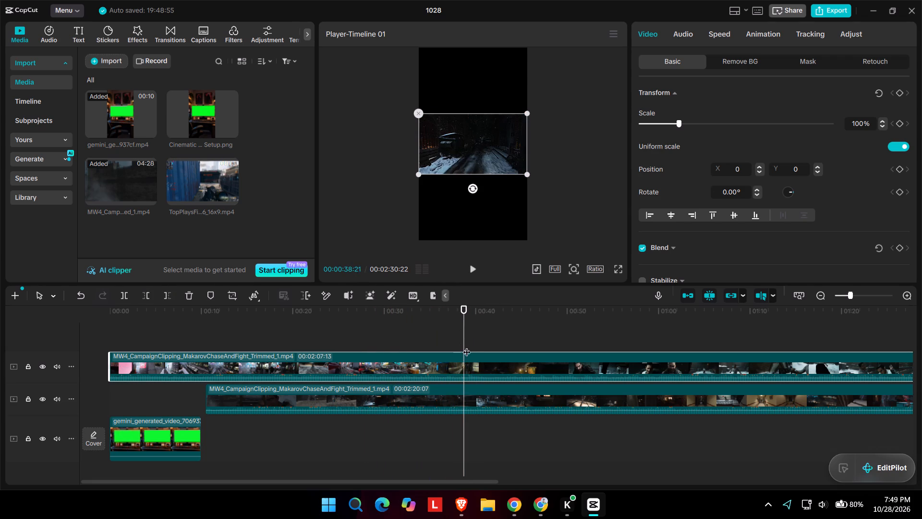
pyautogui.hotkey('ctrl', 'b')
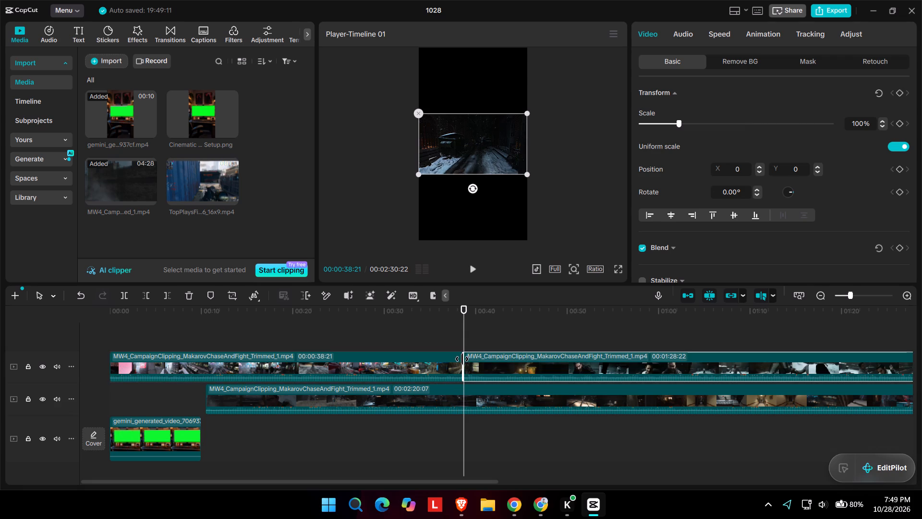
pyautogui.press('BackSpace')
# Delete the unused MW4 clip on the track between the shortened MW4 clip and the green-screen clip.
pyautogui.click(451, 387)
pyautogui.press('Delete')
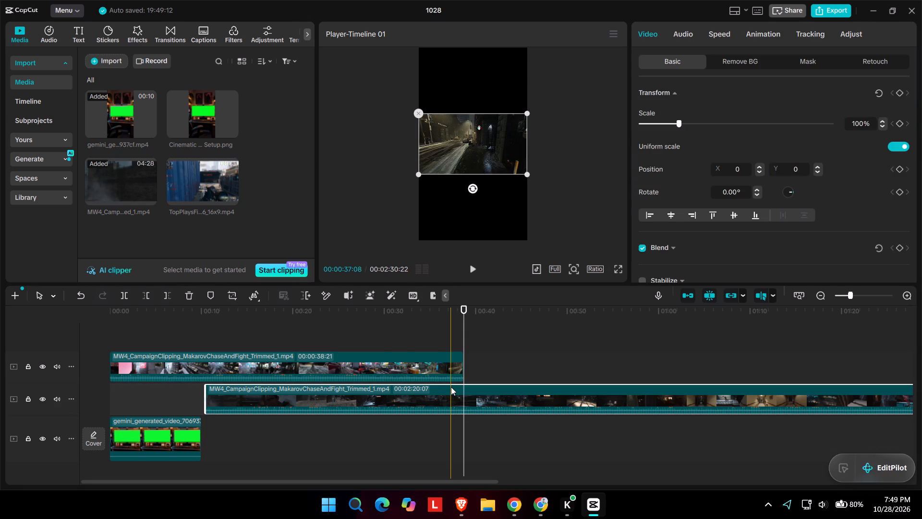
# Split the remaining MW4 clip at 00:00:11:05 and delete the part before the cut.
pyautogui.click(253, 362)
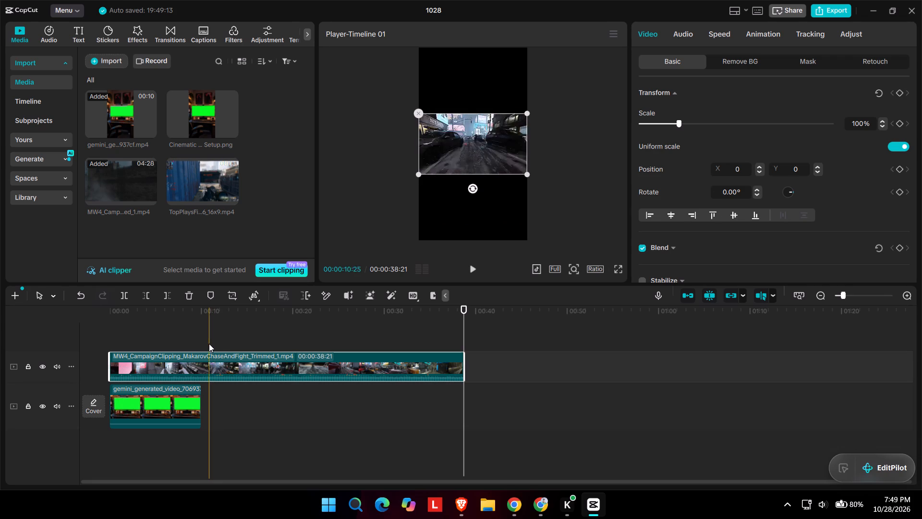
pyautogui.click(212, 345)
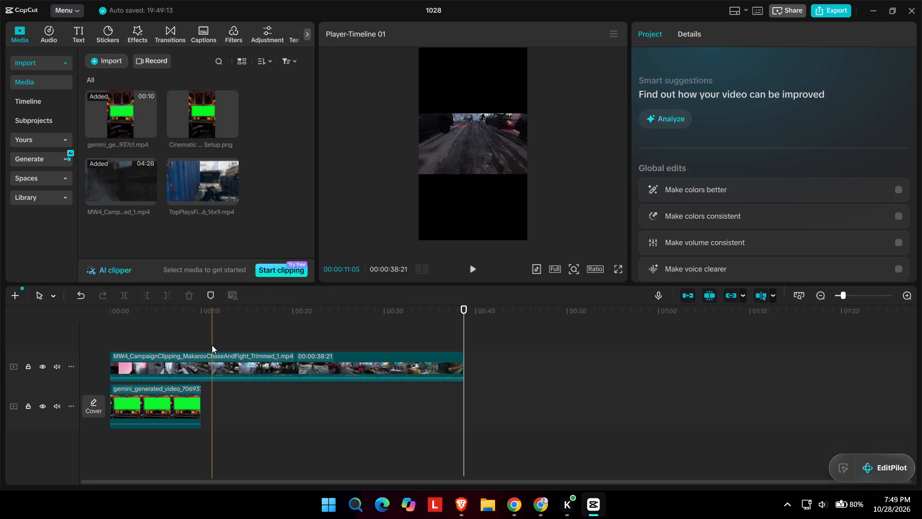
pyautogui.click(210, 358)
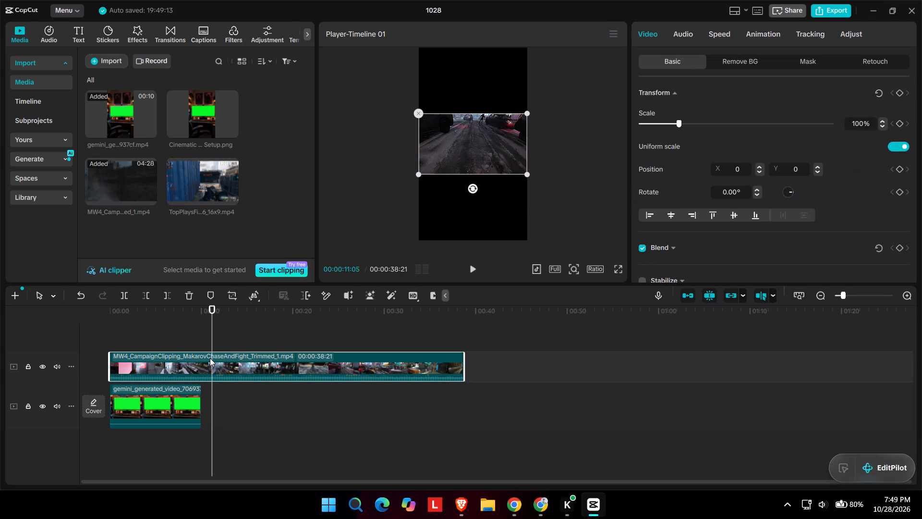
pyautogui.hotkey('ctrl', 'b')
pyautogui.click(194, 366)
pyautogui.press('Delete')
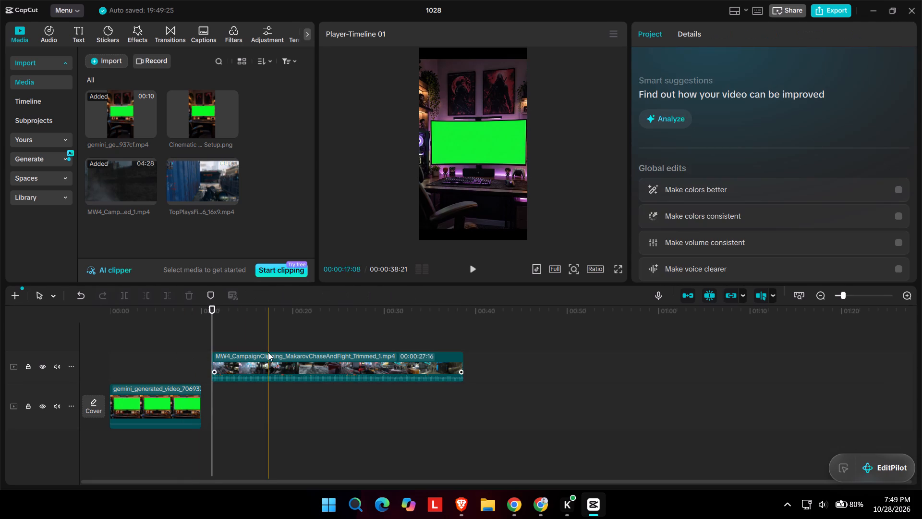
# Move the remaining MW4 clip back to start at 00:00 above the green-screen clip.
pyautogui.moveTo(268, 366); pyautogui.dragTo(154, 367)
# Play the MW4 clip full screen from near its start and examine it for a suitable end point.
pyautogui.keyDown('ctrl'); pyautogui.scroll(6, 171, 361); pyautogui.keyUp('ctrl')
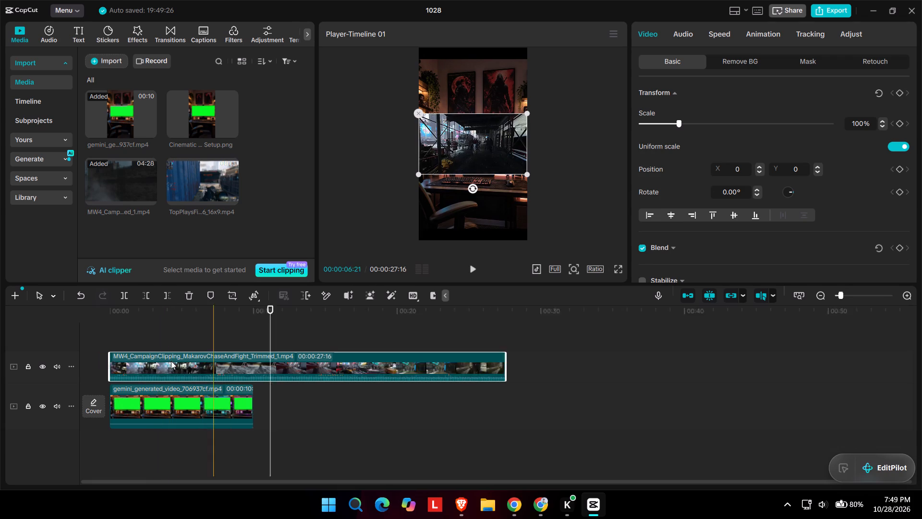
pyautogui.click(621, 265)
pyautogui.press('space')
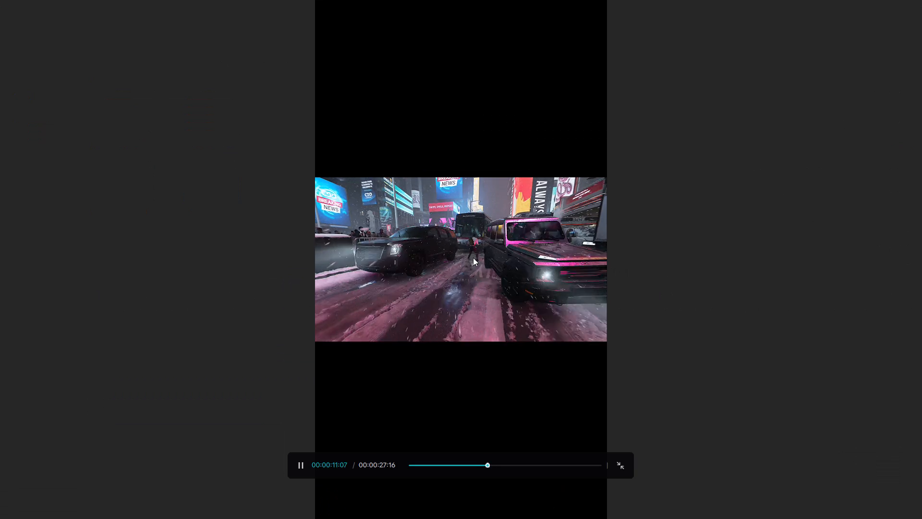
pyautogui.click(470, 260)
pyautogui.click(412, 466)
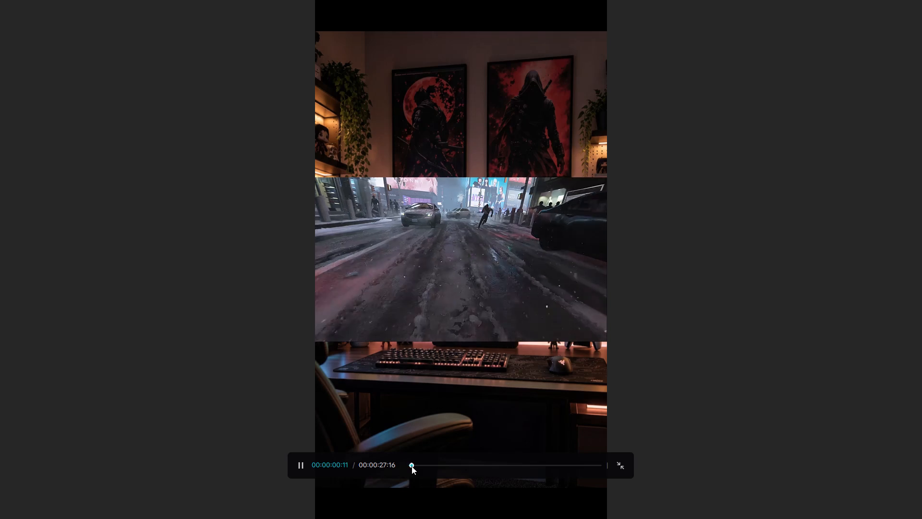
pyautogui.press('space')
pyautogui.press('space')
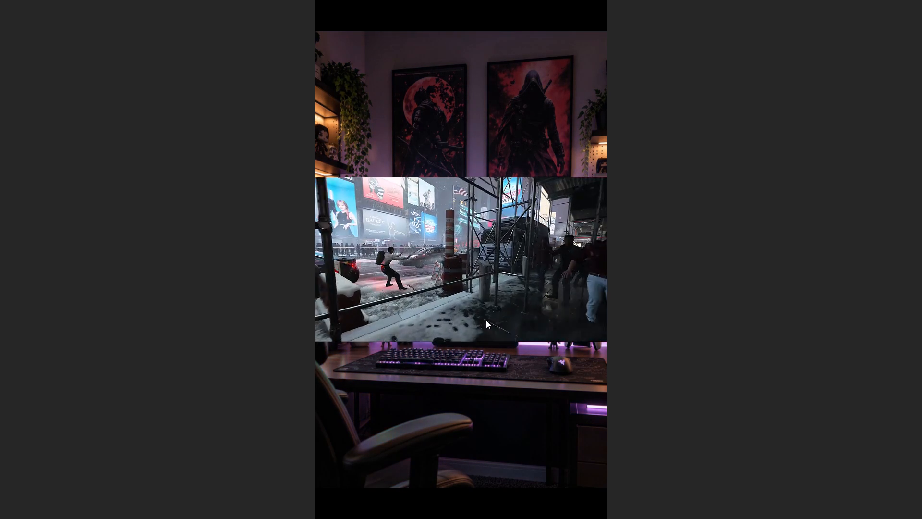
pyautogui.click(486, 320)
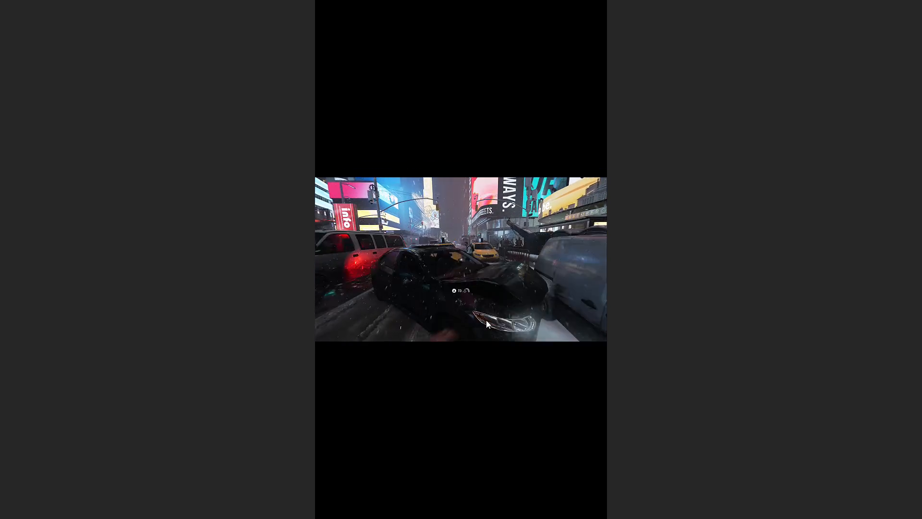
pyautogui.click(486, 320)
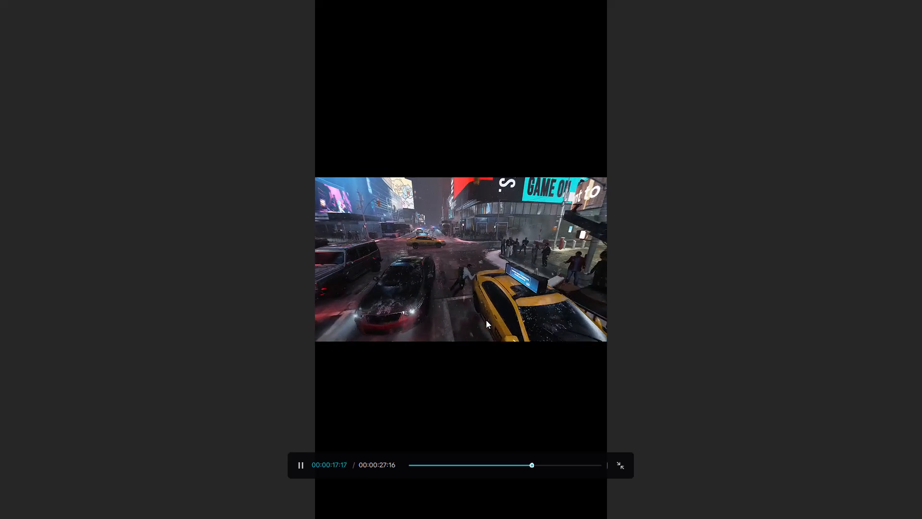
pyautogui.click(523, 340)
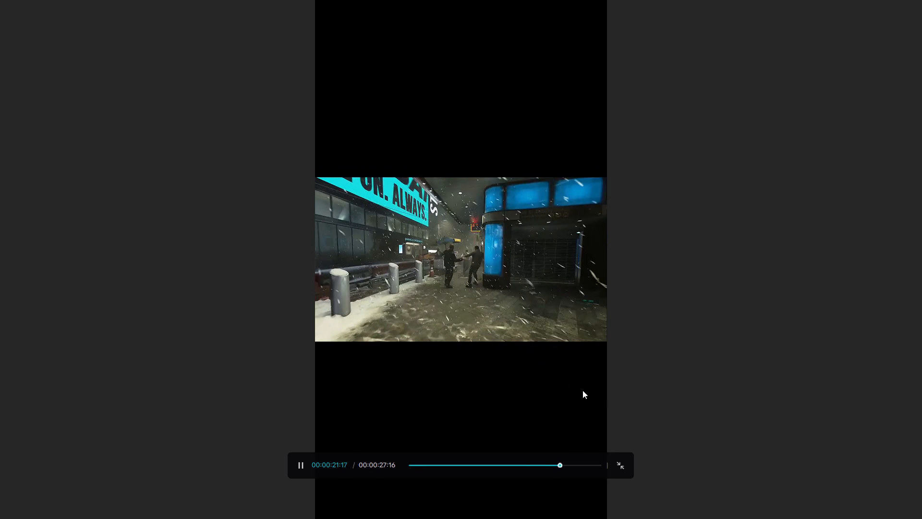
# Stop playback at 00:00:21:27, split the MW4 clip there and delete the part after the cut.
pyautogui.press('space')
pyautogui.click(620, 464)
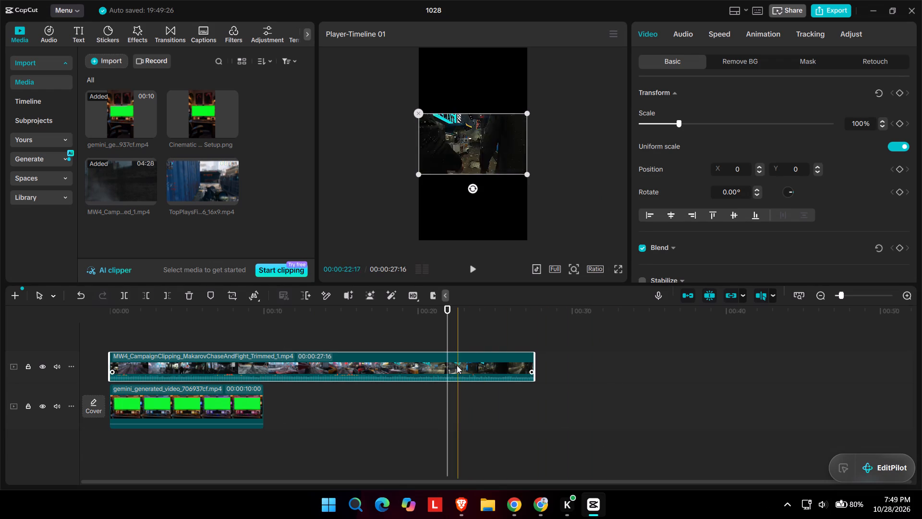
pyautogui.hotkey('ctrl', 'b')
pyautogui.press('Delete')
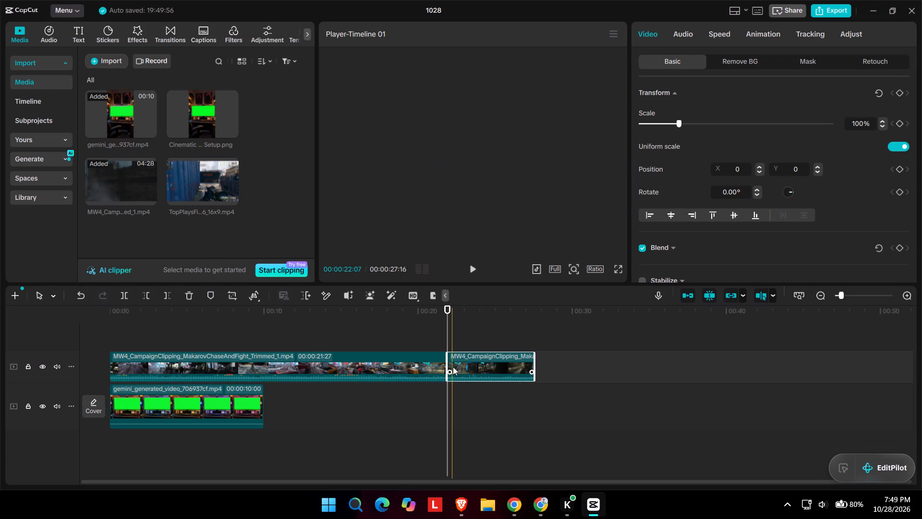
# Duplicate the green-screen clip and place the copy on the main track directly after the original, at 00:10.
pyautogui.click(245, 407)
pyautogui.hotkey('ctrl', 'c')
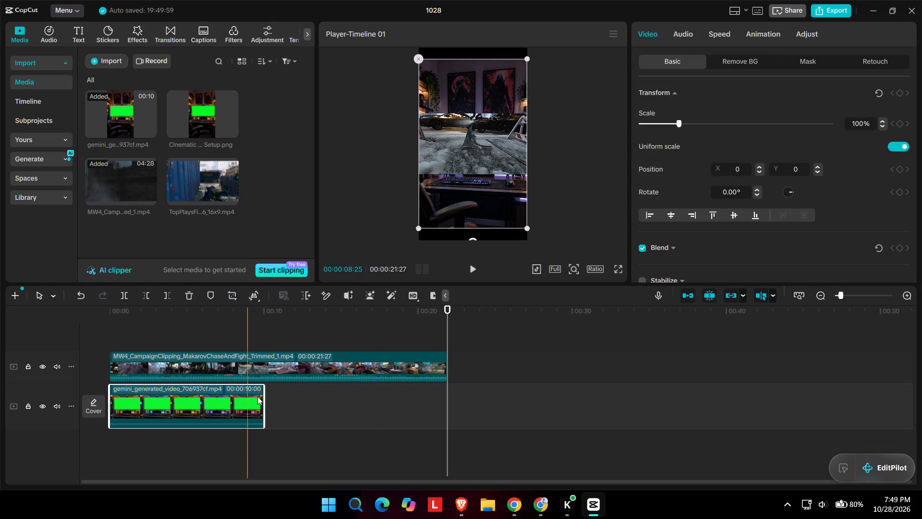
pyautogui.hotkey('ctrl', 'v')
pyautogui.moveTo(286, 395); pyautogui.dragTo(288, 430)
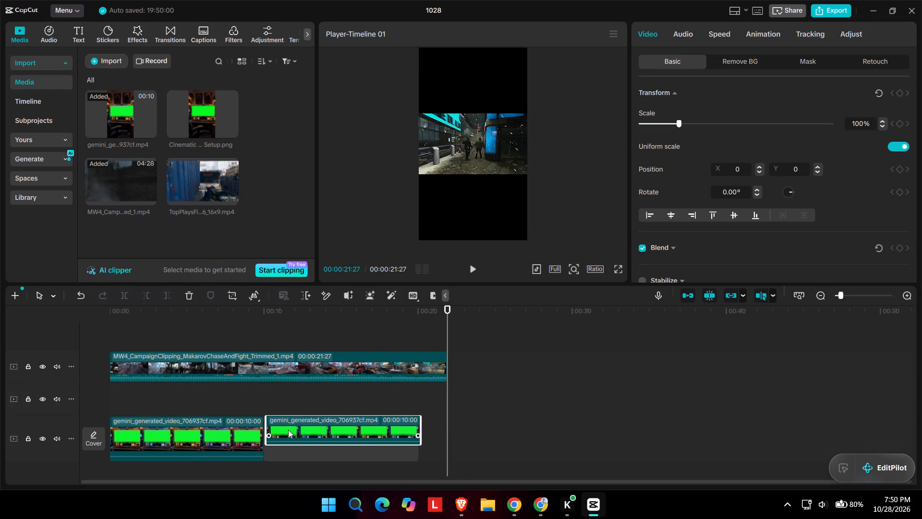
pyautogui.moveTo(288, 430); pyautogui.dragTo(288, 432)
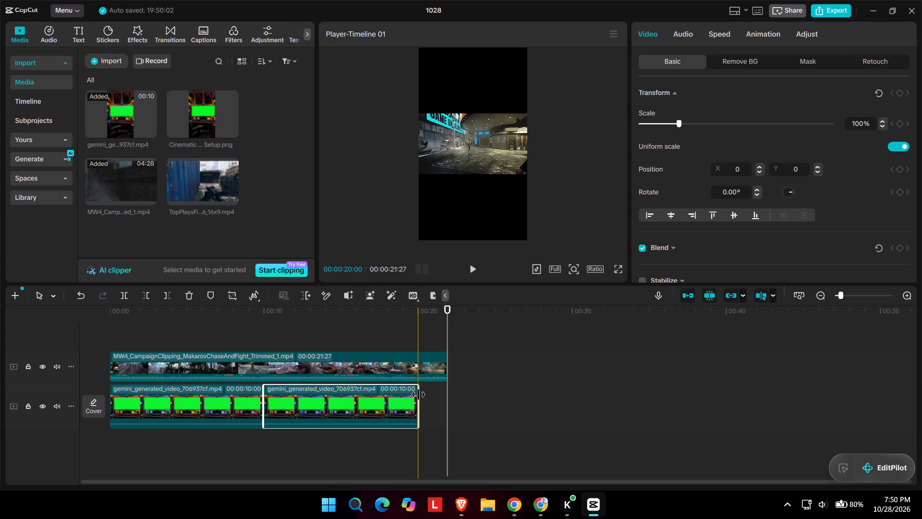
# Add a third green-screen copy at 00:20 on the main track and trim its end to the MW4 clip's end at 00:00:21:27.
pyautogui.hotkey('ctrl', 'v')
pyautogui.moveTo(445, 399); pyautogui.dragTo(444, 426)
pyautogui.moveTo(574, 408); pyautogui.dragTo(453, 408)
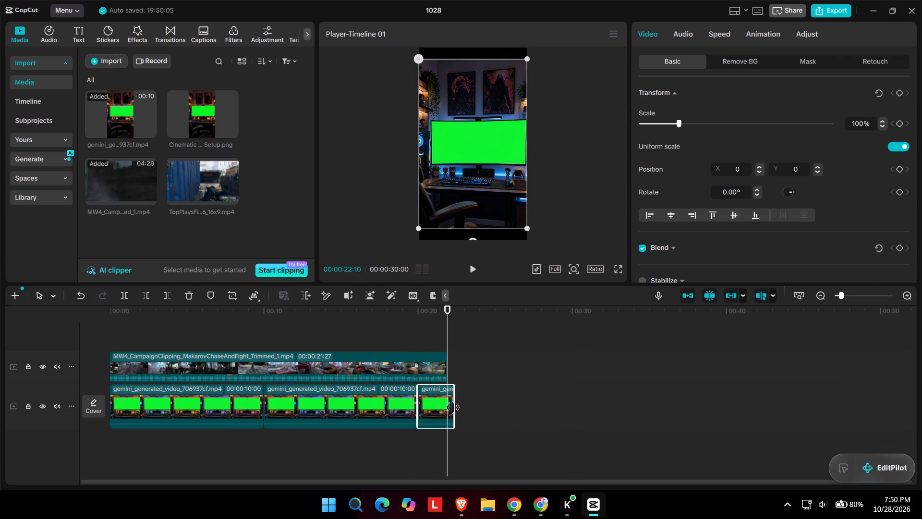
pyautogui.moveTo(453, 408); pyautogui.dragTo(449, 410)
pyautogui.keyDown('ctrl'); pyautogui.scroll(5, 442, 384); pyautogui.keyUp('ctrl')
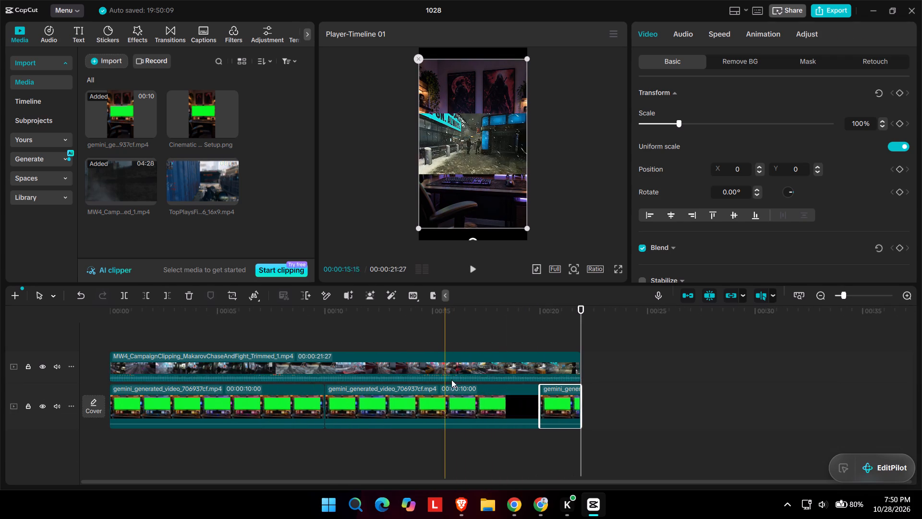
# Reorder the tracks so the three green-screen clips lie above the MW4 clip, with both layers starting at 00:00.
pyautogui.click(621, 365)
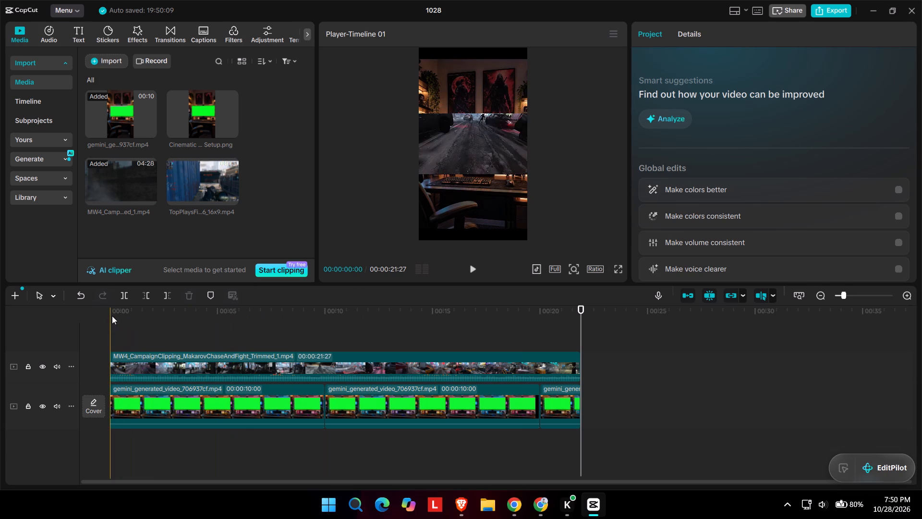
pyautogui.click(112, 316)
pyautogui.click(169, 403)
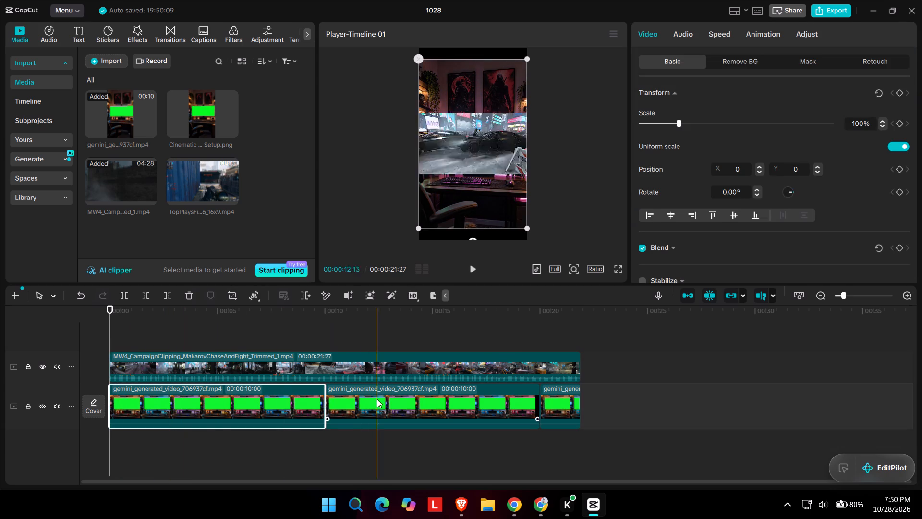
pyautogui.click(327, 357)
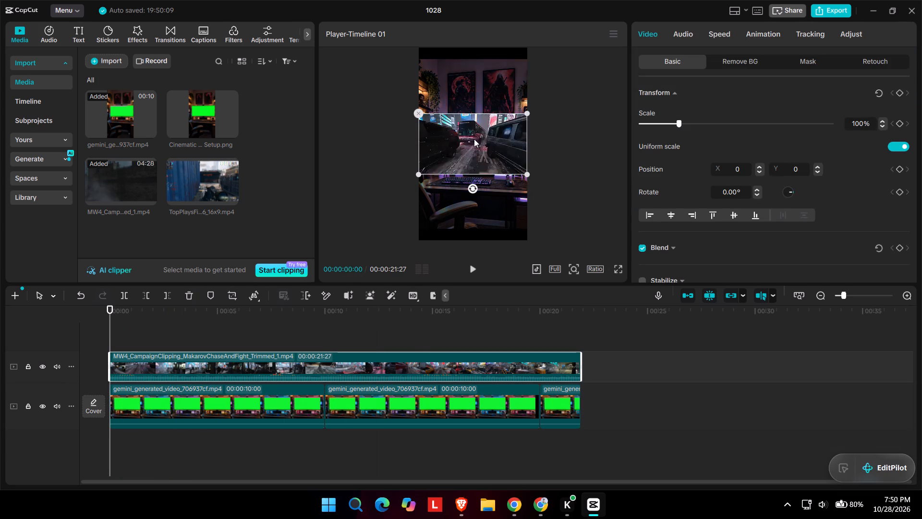
pyautogui.click(261, 402)
pyautogui.moveTo(280, 359); pyautogui.dragTo(351, 412)
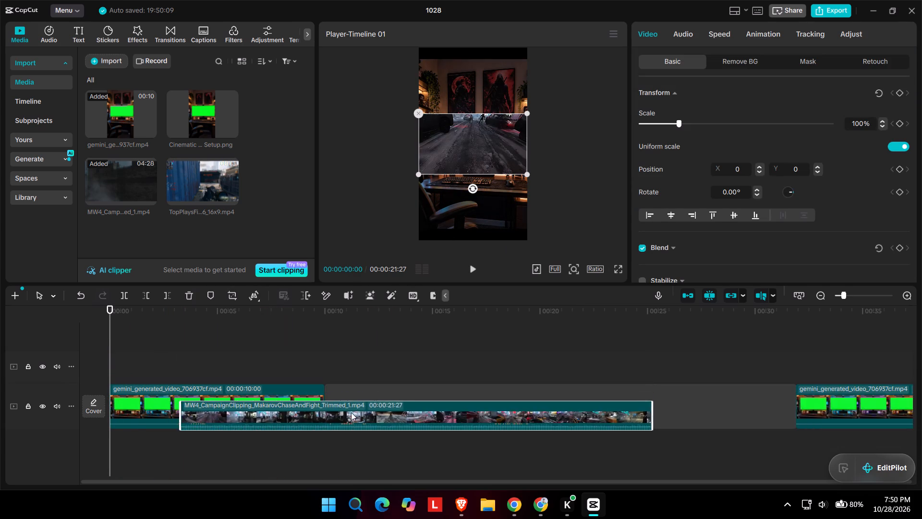
pyautogui.moveTo(351, 412); pyautogui.dragTo(292, 434)
pyautogui.moveTo(743, 413); pyautogui.dragTo(245, 399)
pyautogui.moveTo(259, 402); pyautogui.dragTo(254, 328)
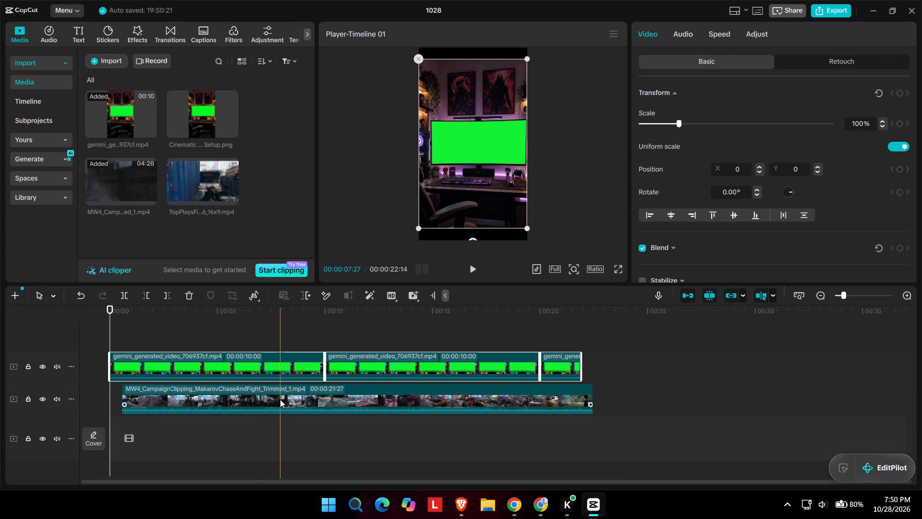
pyautogui.moveTo(278, 402); pyautogui.dragTo(256, 399)
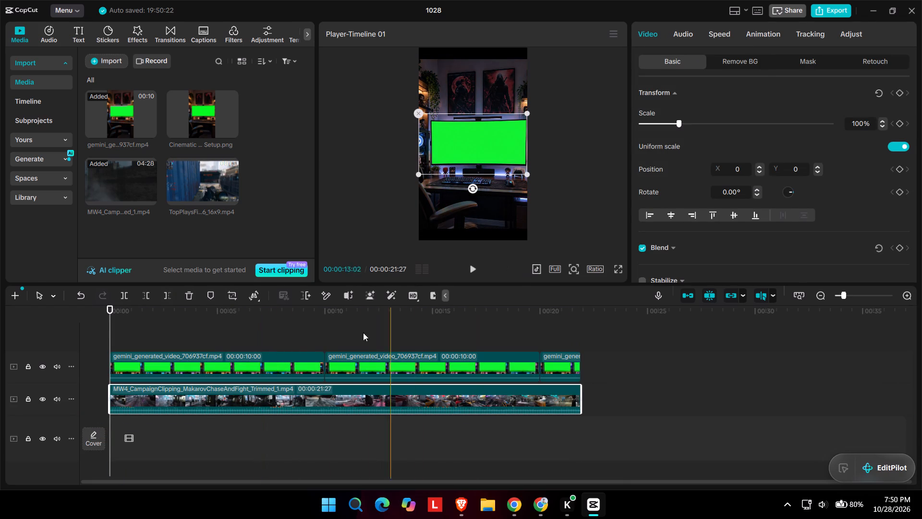
# Enable Chroma key on the first green-screen clip and pick the monitor's green as the key colour.
pyautogui.moveTo(255, 308); pyautogui.dragTo(273, 340)
pyautogui.click(269, 359)
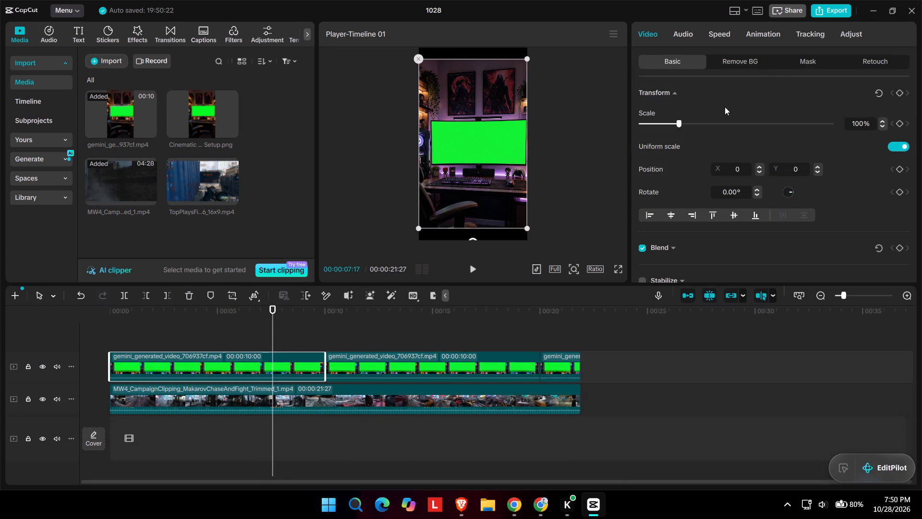
pyautogui.click(740, 61)
pyautogui.click(646, 120)
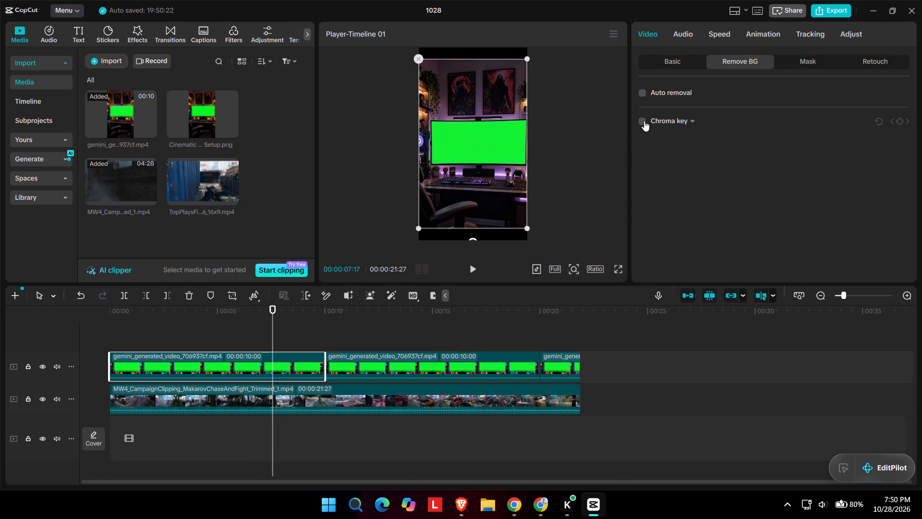
pyautogui.click(644, 121)
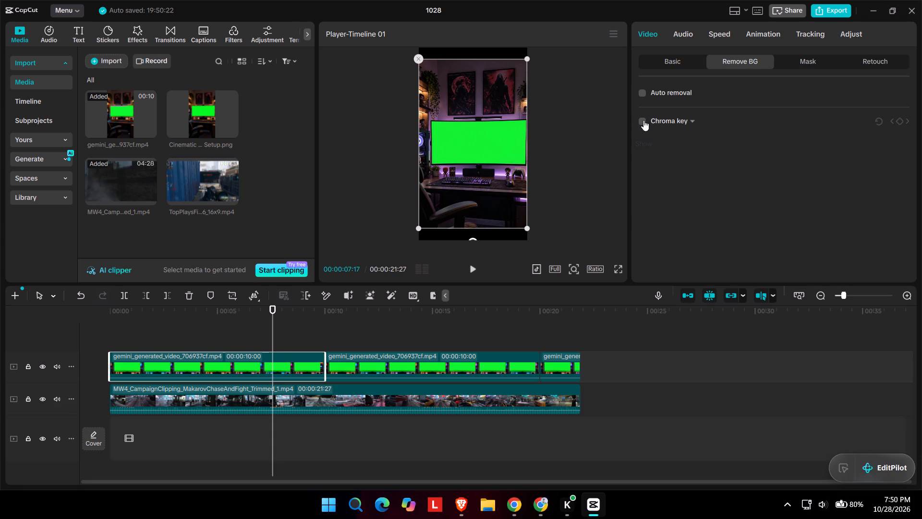
pyautogui.click(643, 120)
pyautogui.click(482, 136)
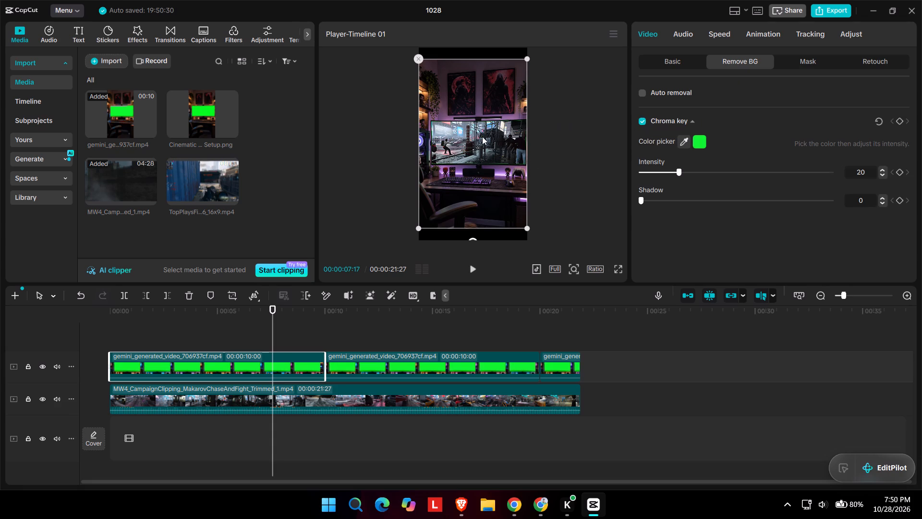
# Enable Chroma key on the second green-screen clip.
pyautogui.click(363, 366)
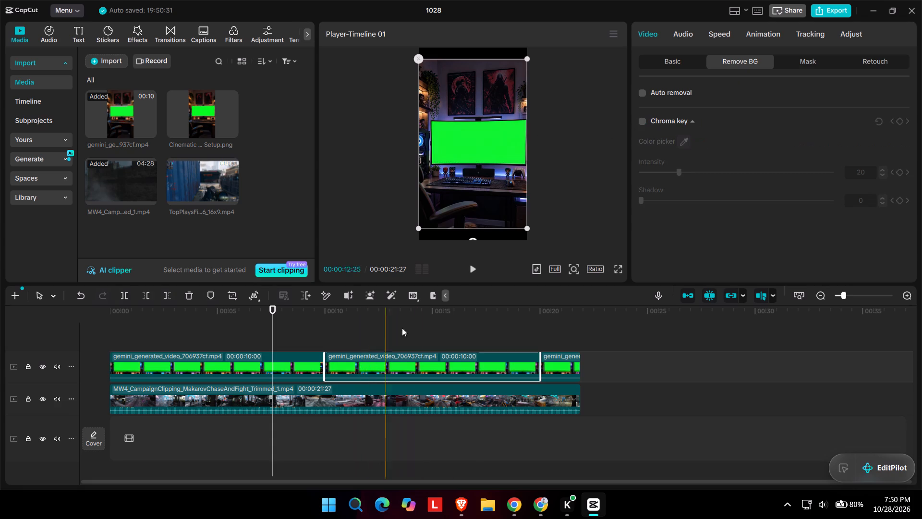
pyautogui.click(644, 124)
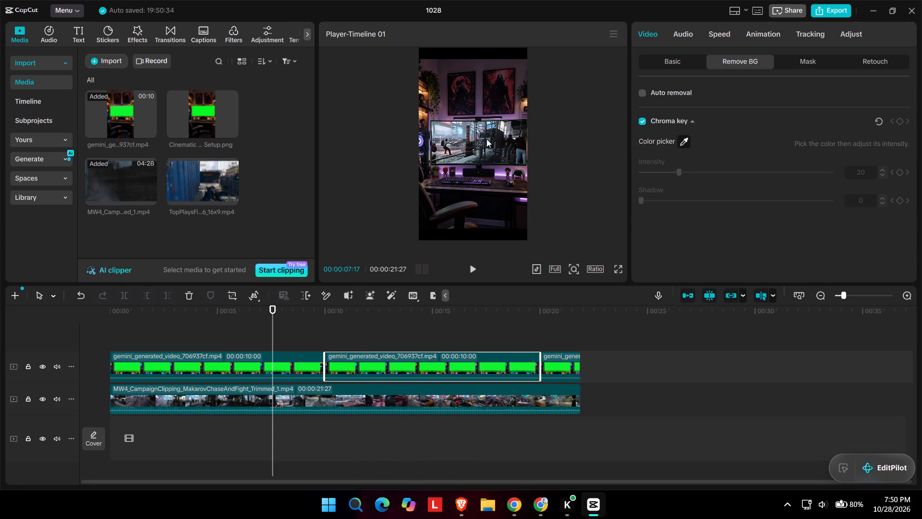
# Enable Chroma key on the second green-screen clip and pick the monitor's green as the key colour.
pyautogui.click(566, 351)
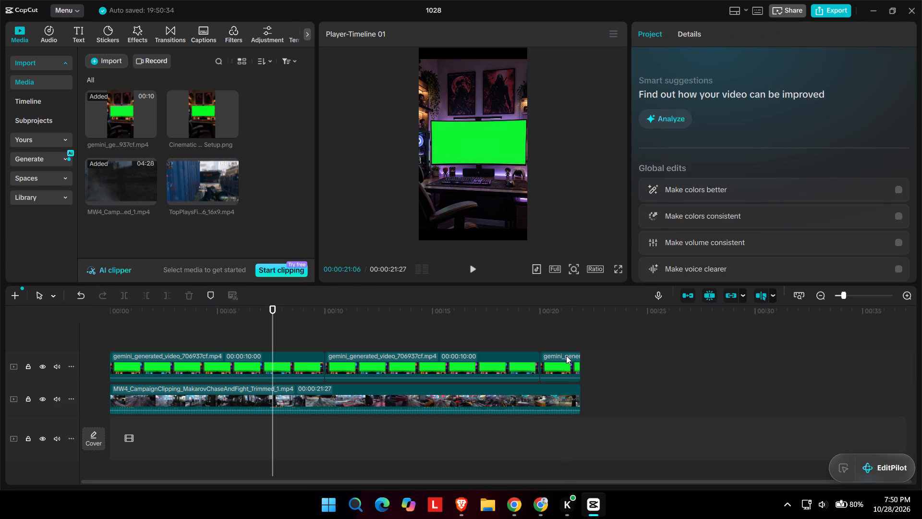
pyautogui.click(566, 358)
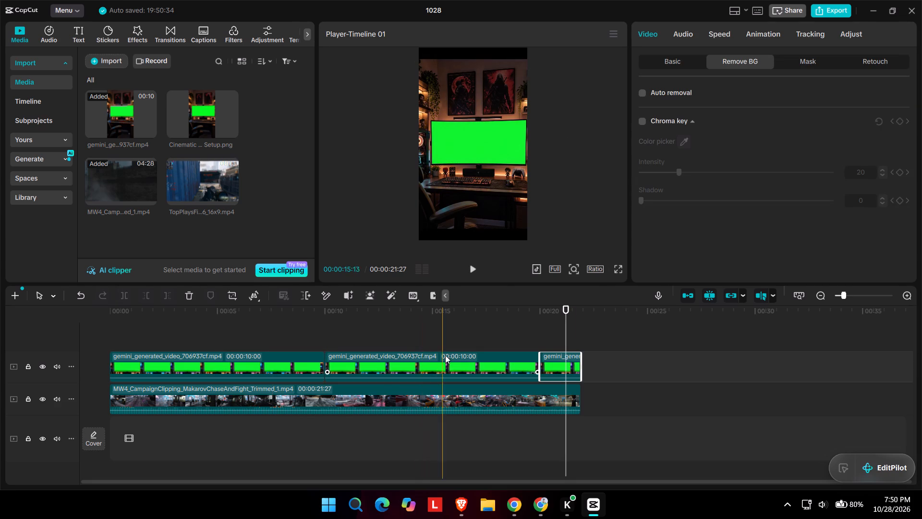
pyautogui.click(468, 347)
pyautogui.click(467, 361)
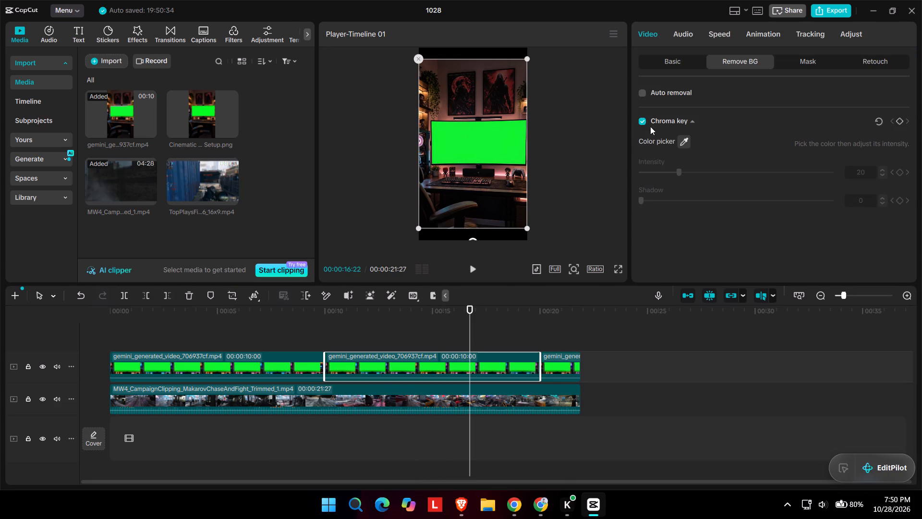
pyautogui.click(643, 124)
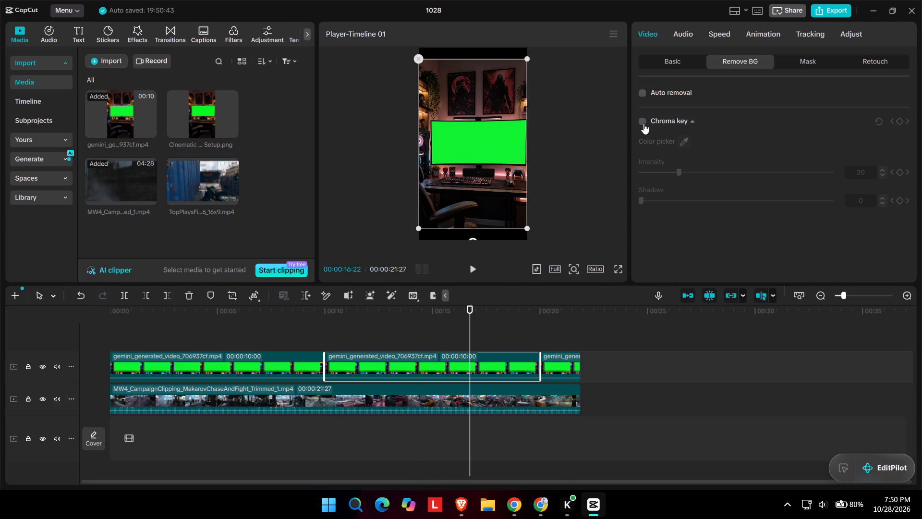
pyautogui.click(643, 124)
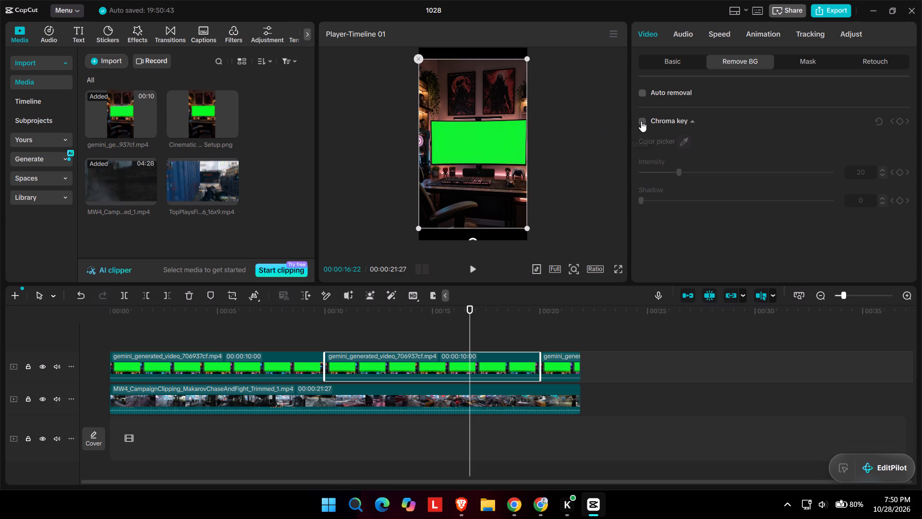
pyautogui.click(641, 121)
pyautogui.click(492, 144)
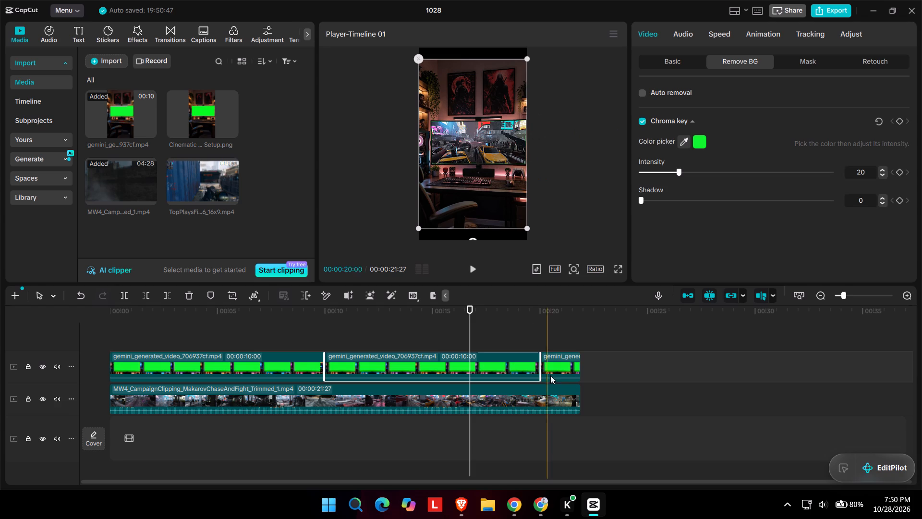
# Enable Chroma key on the third green-screen clip and pick the monitor's green as the key colour.
pyautogui.click(561, 358)
pyautogui.click(562, 336)
pyautogui.click(563, 368)
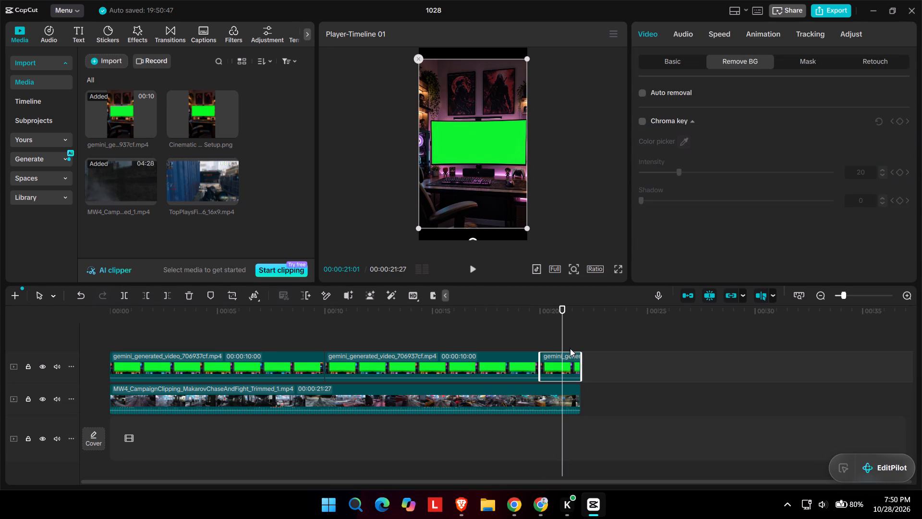
pyautogui.click(641, 121)
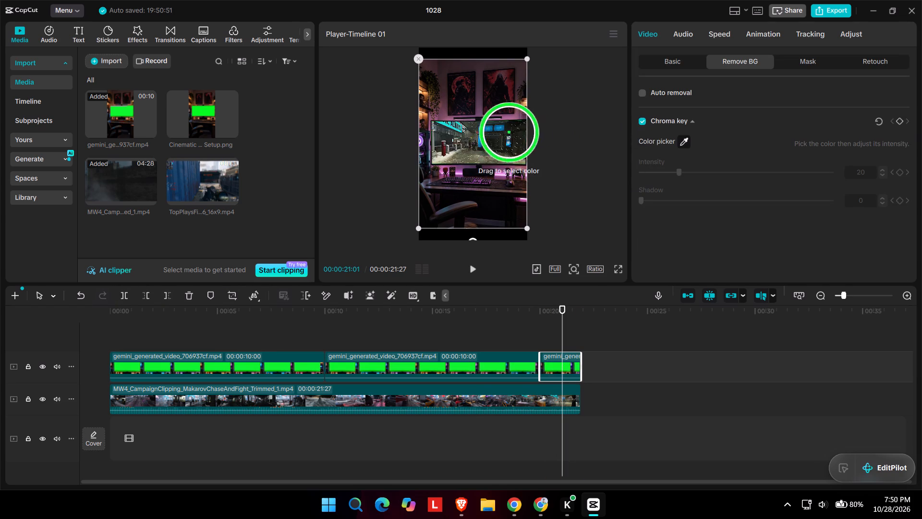
pyautogui.click(501, 134)
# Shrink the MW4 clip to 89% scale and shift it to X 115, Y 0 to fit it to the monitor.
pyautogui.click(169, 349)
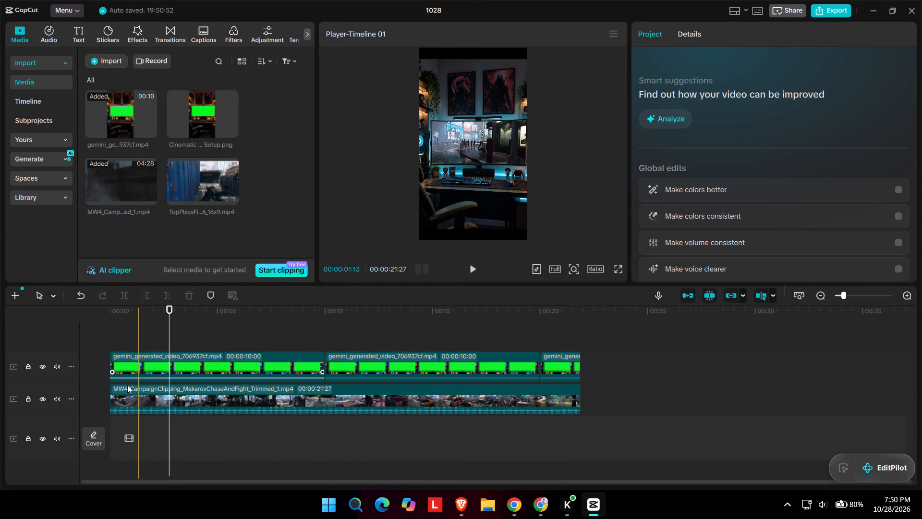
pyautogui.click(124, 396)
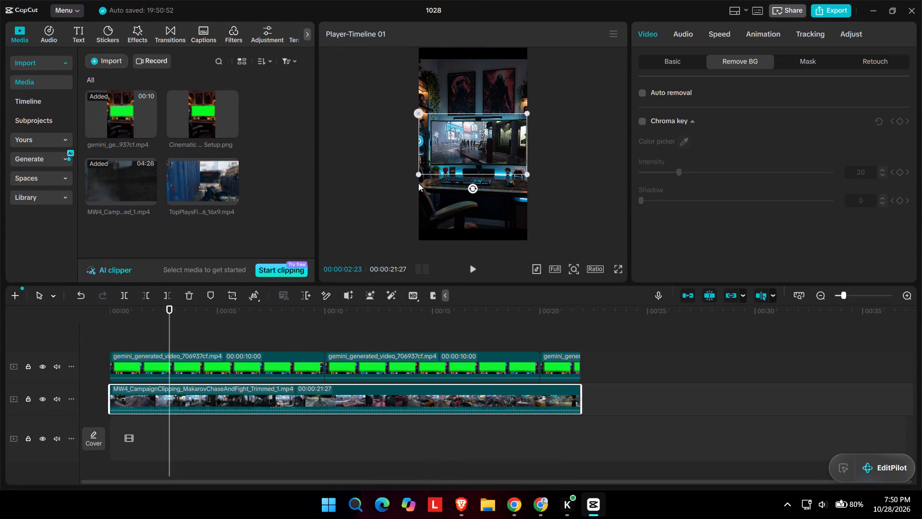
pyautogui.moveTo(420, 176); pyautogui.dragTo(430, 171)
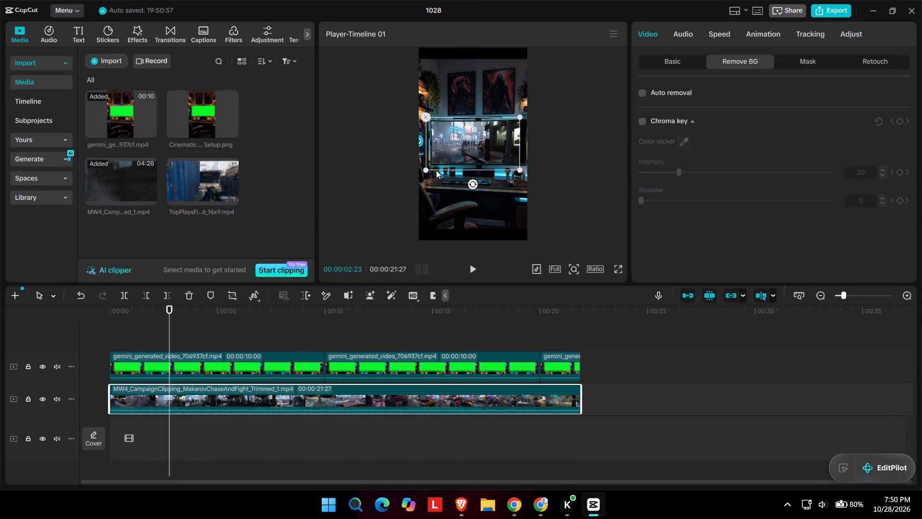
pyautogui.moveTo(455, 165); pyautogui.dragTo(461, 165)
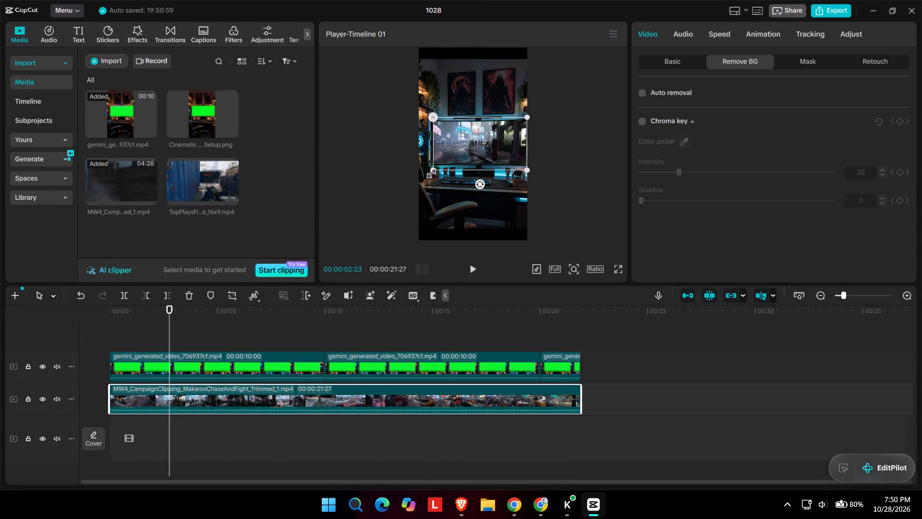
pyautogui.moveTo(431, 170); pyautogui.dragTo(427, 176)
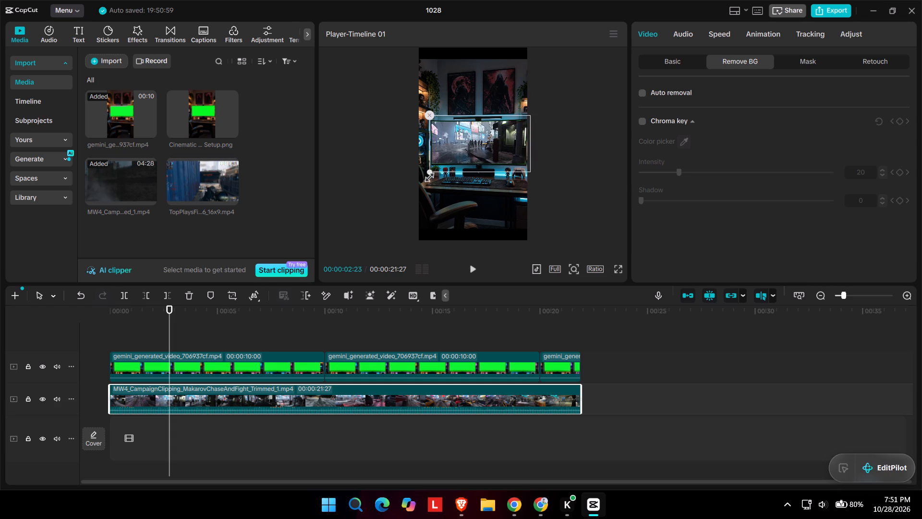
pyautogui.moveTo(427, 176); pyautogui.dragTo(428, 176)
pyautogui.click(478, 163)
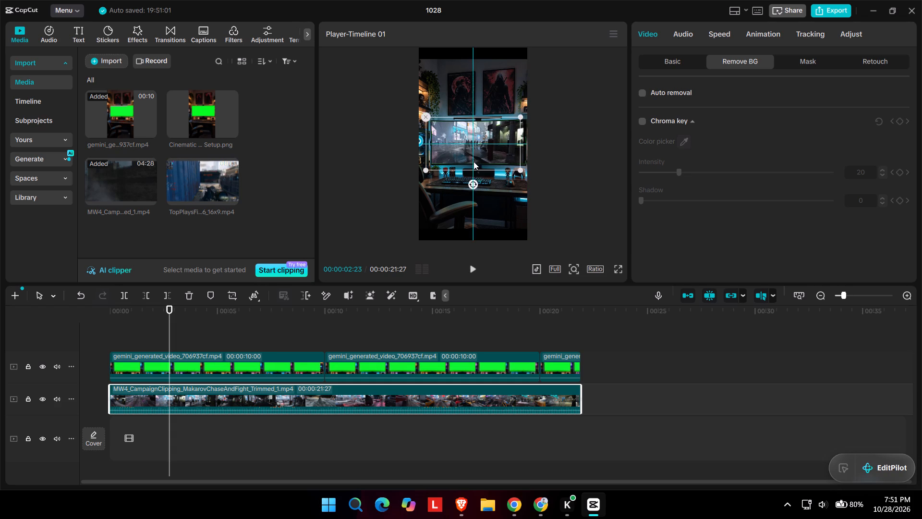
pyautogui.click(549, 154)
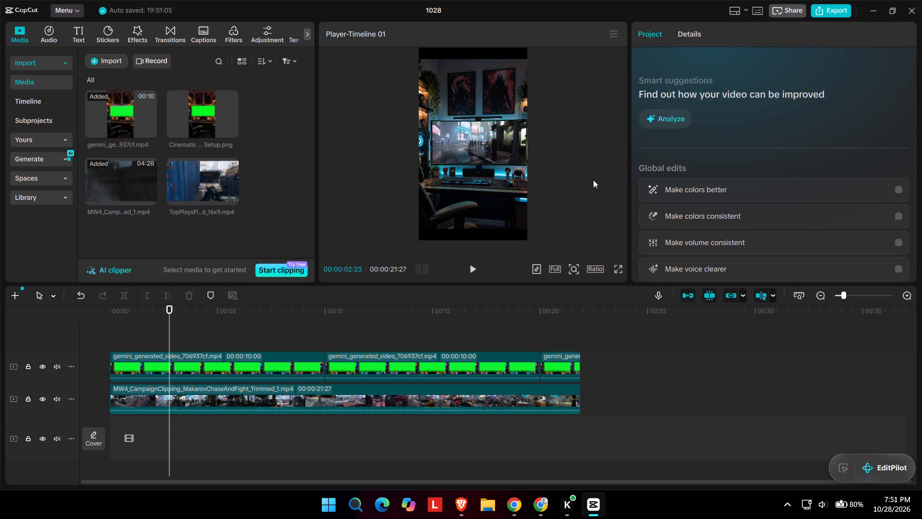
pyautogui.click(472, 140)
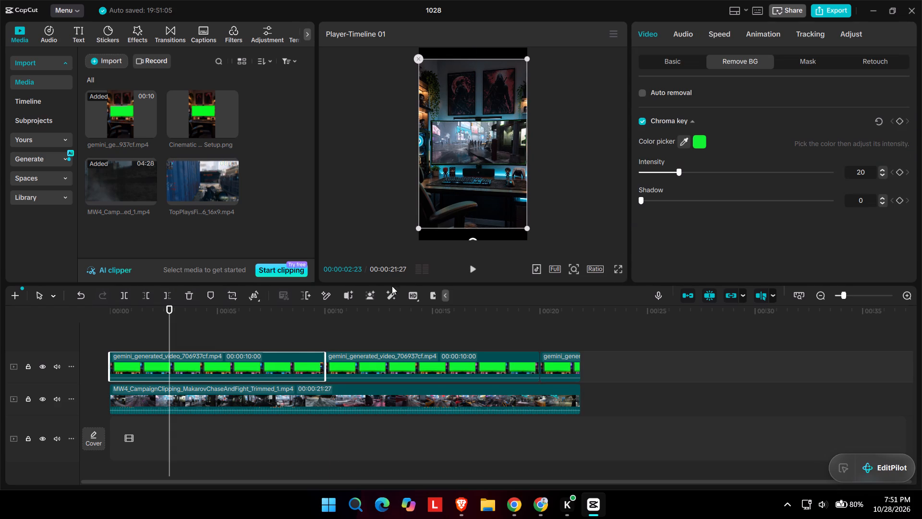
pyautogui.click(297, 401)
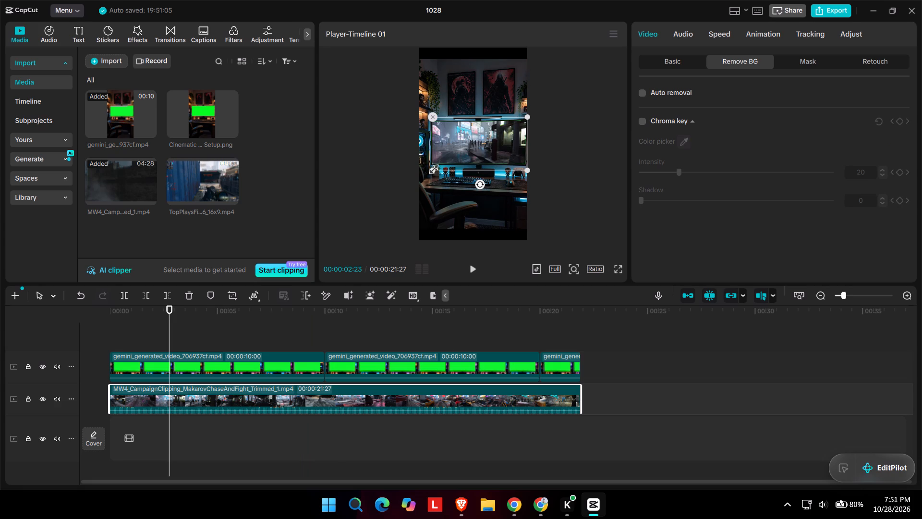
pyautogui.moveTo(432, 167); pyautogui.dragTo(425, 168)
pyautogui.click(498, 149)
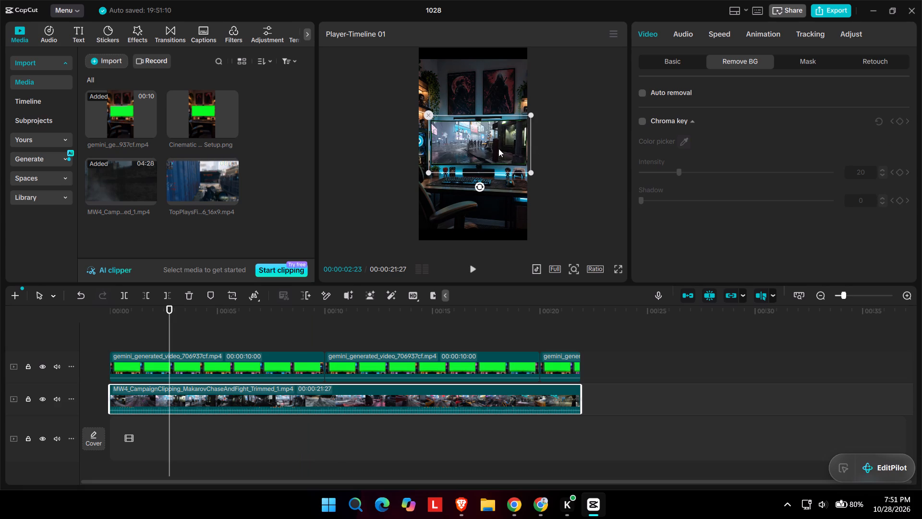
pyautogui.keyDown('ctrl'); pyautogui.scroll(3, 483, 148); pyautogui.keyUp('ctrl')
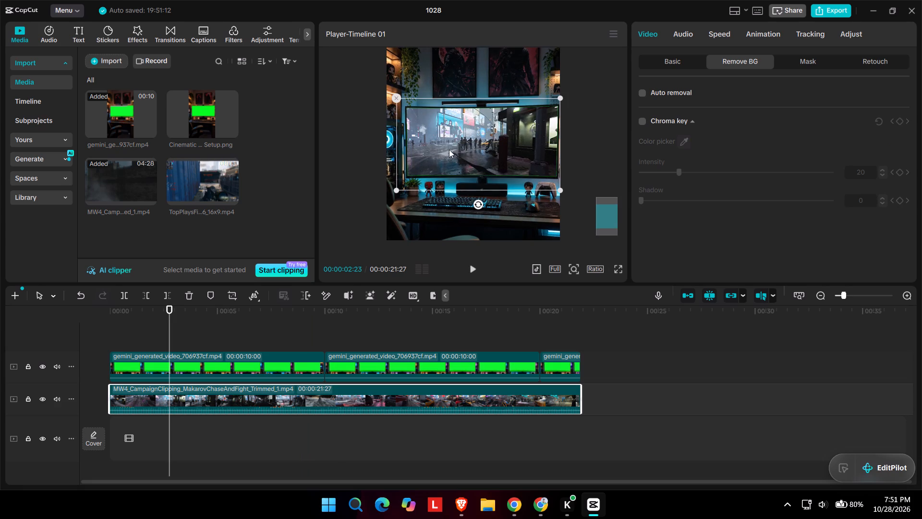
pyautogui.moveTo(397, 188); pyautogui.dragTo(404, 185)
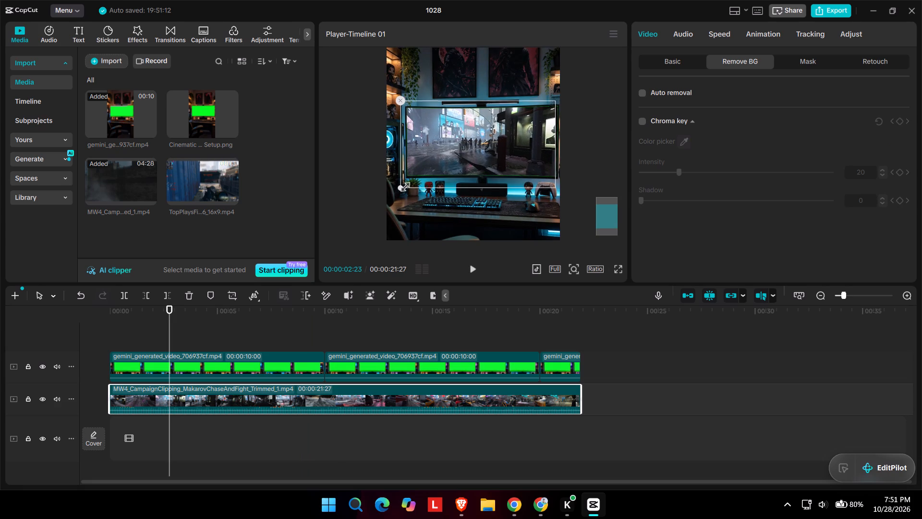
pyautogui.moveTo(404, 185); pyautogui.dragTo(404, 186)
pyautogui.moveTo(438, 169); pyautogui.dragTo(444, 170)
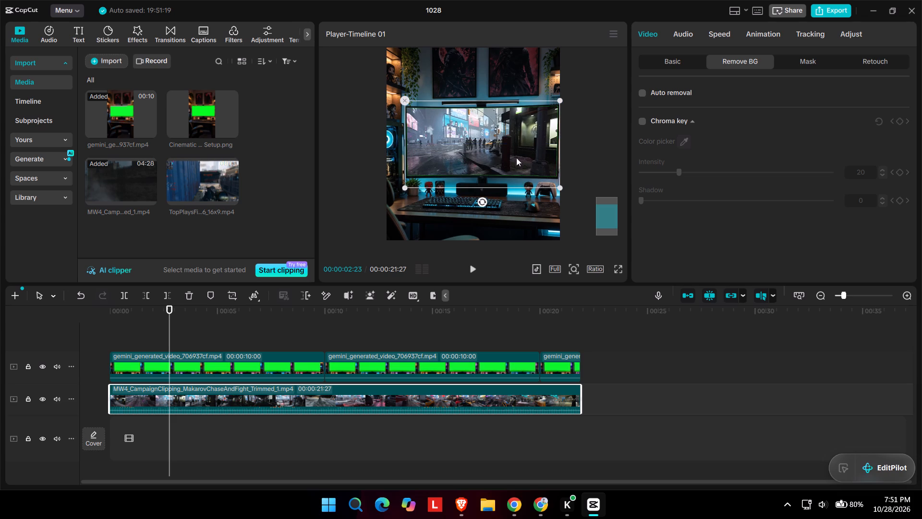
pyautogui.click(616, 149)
# Play the composite in full screen to check how the gameplay fits inside the monitor.
pyautogui.click(615, 268)
pyautogui.press('space')
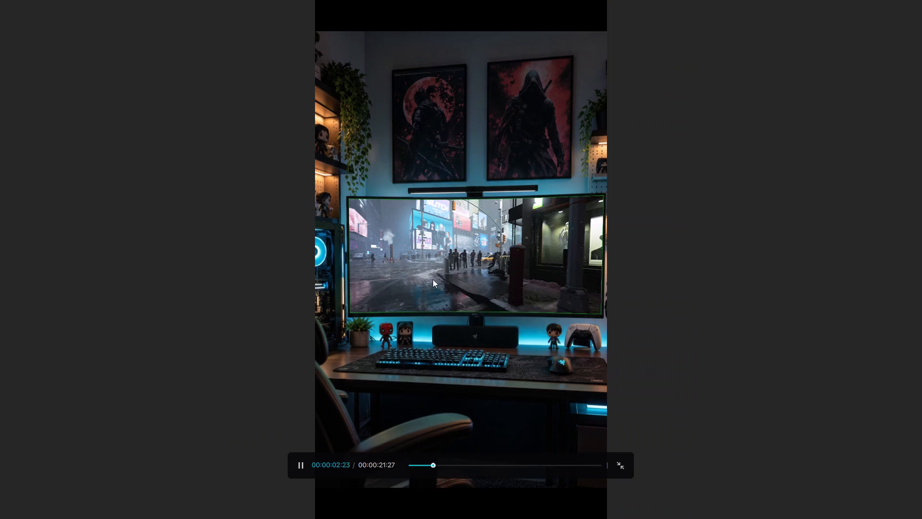
pyautogui.press('space')
pyautogui.click(470, 285)
pyautogui.click(622, 462)
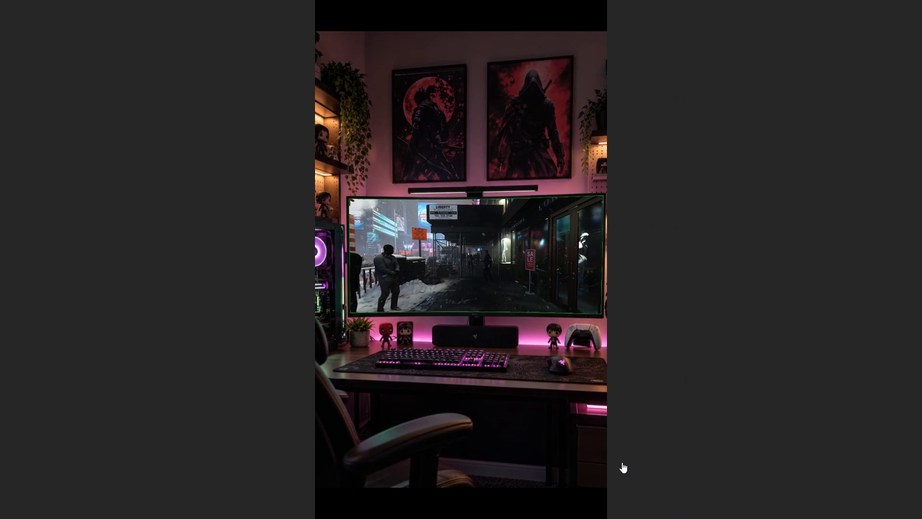
# Enlarge all three green-screen clips together to 147% scale.
pyautogui.keyDown('ctrl'); pyautogui.scroll(-4, 368, 368); pyautogui.keyUp('ctrl')
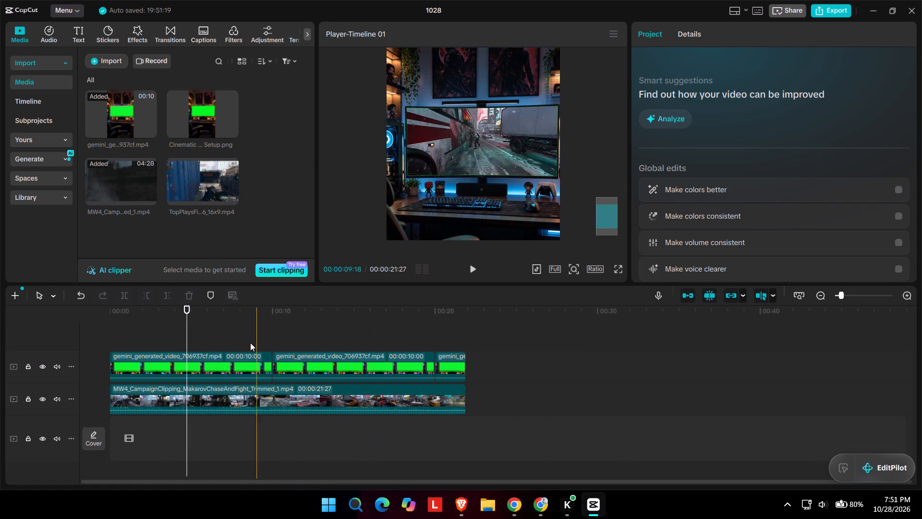
pyautogui.click(233, 360)
pyautogui.keyDown('ctrl'); pyautogui.click(315, 369); pyautogui.keyUp('ctrl')
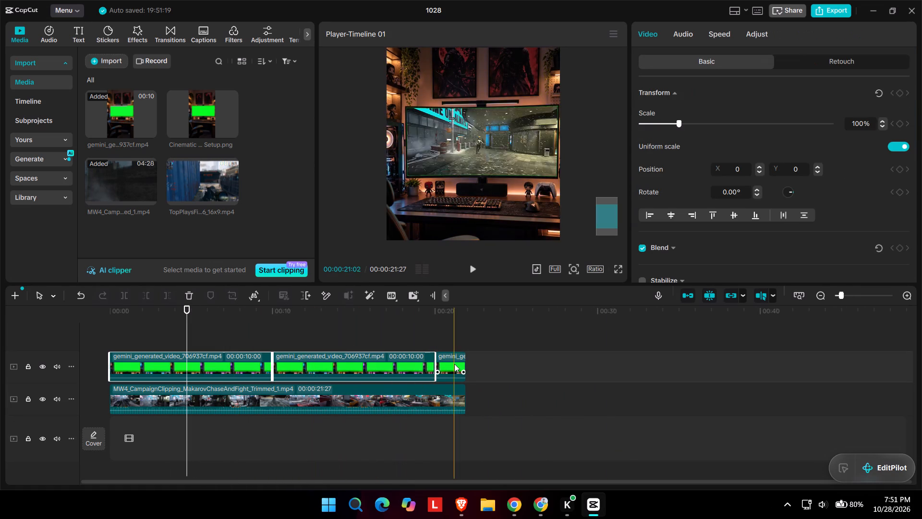
pyautogui.keyDown('ctrl'); pyautogui.click(454, 364); pyautogui.keyUp('ctrl')
pyautogui.moveTo(680, 123); pyautogui.dragTo(684, 123)
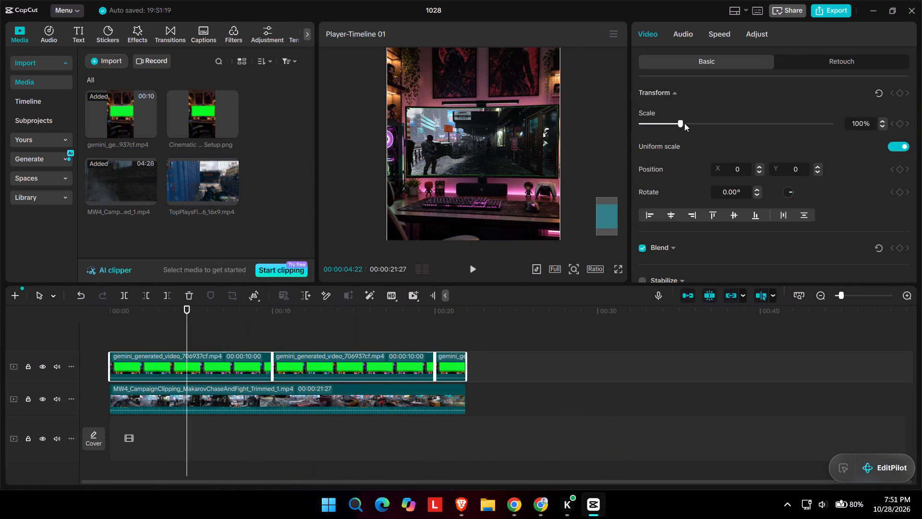
pyautogui.moveTo(684, 123); pyautogui.dragTo(686, 125)
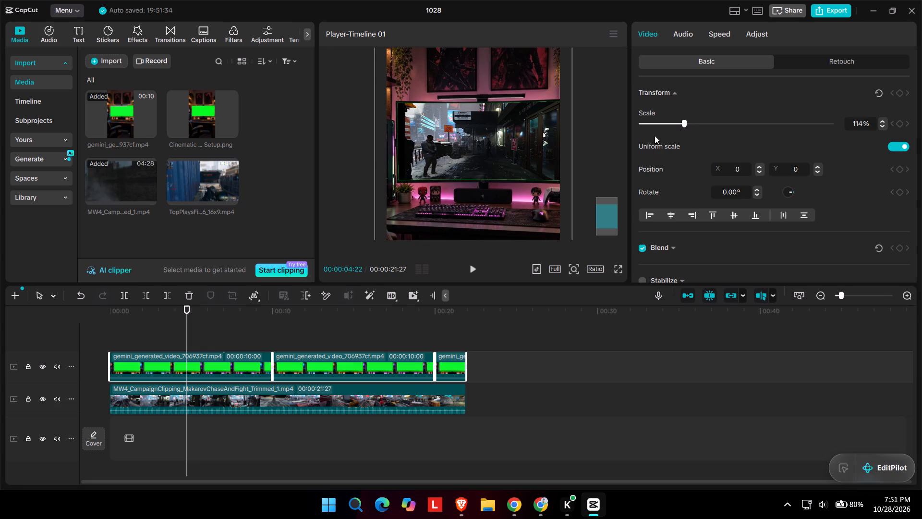
pyautogui.moveTo(683, 124); pyautogui.dragTo(690, 126)
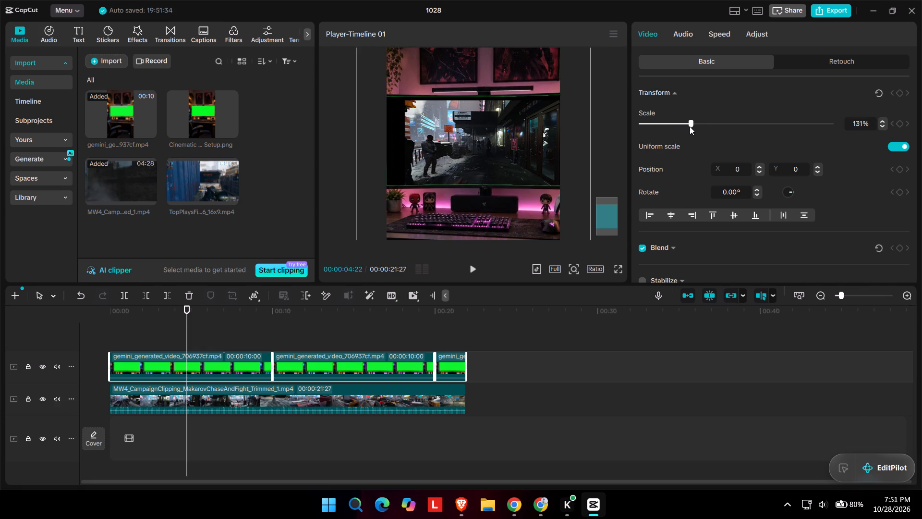
pyautogui.moveTo(690, 126); pyautogui.dragTo(695, 126)
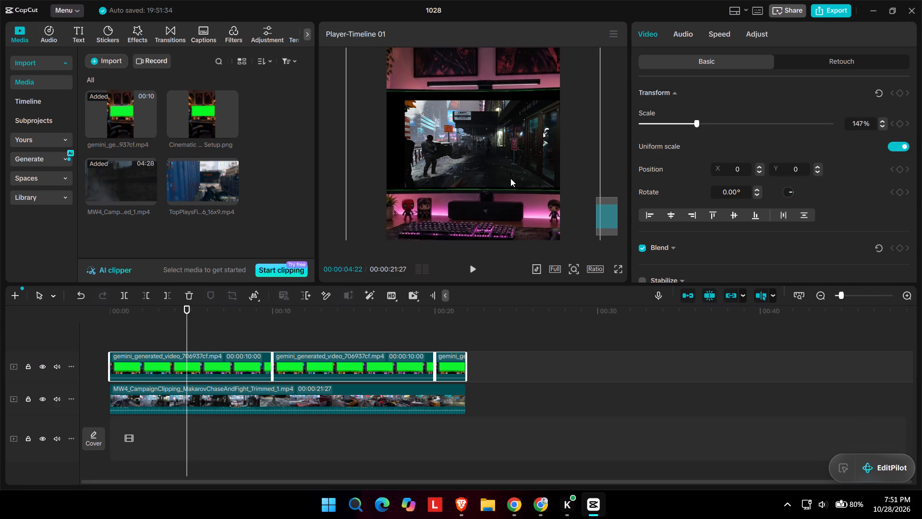
pyautogui.keyDown('ctrl'); pyautogui.scroll(-3, 494, 180); pyautogui.keyUp('ctrl')
pyautogui.click(580, 149)
# Scale the MW4 clip to 111% and centre it at X 0, Y 0 so it fills the enlarged monitor.
pyautogui.scroll(-2, 572, 151)
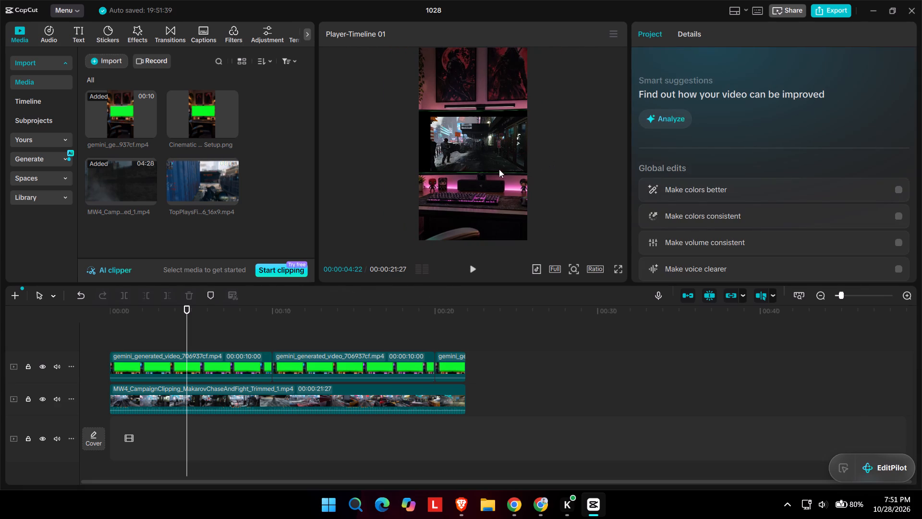
pyautogui.click(486, 141)
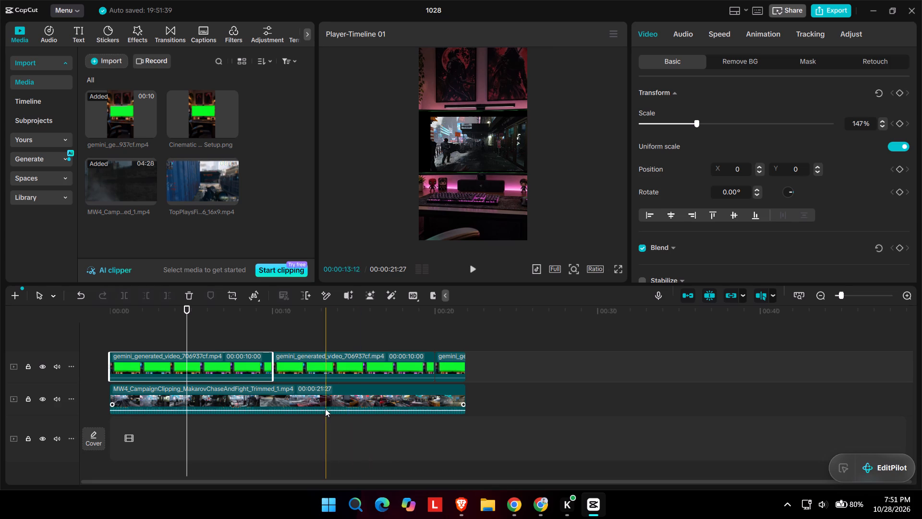
pyautogui.click(317, 361)
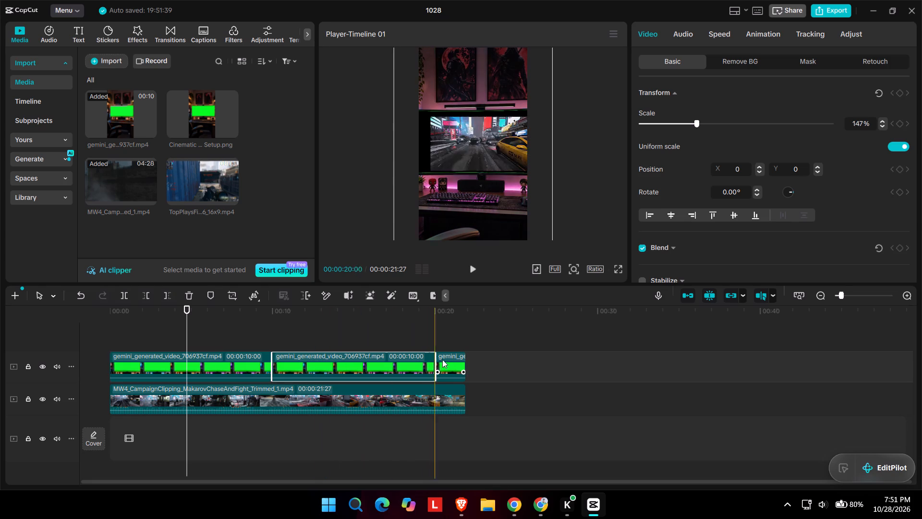
pyautogui.click(403, 403)
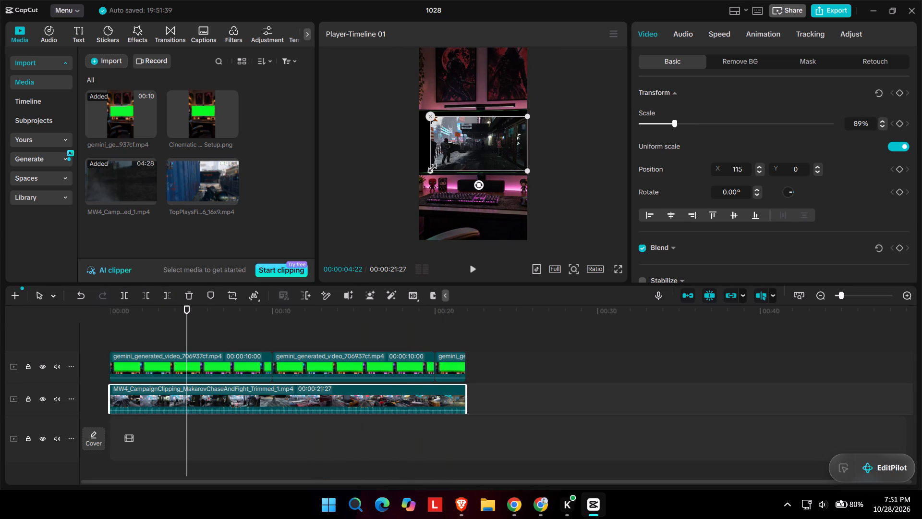
pyautogui.moveTo(430, 172); pyautogui.dragTo(412, 185)
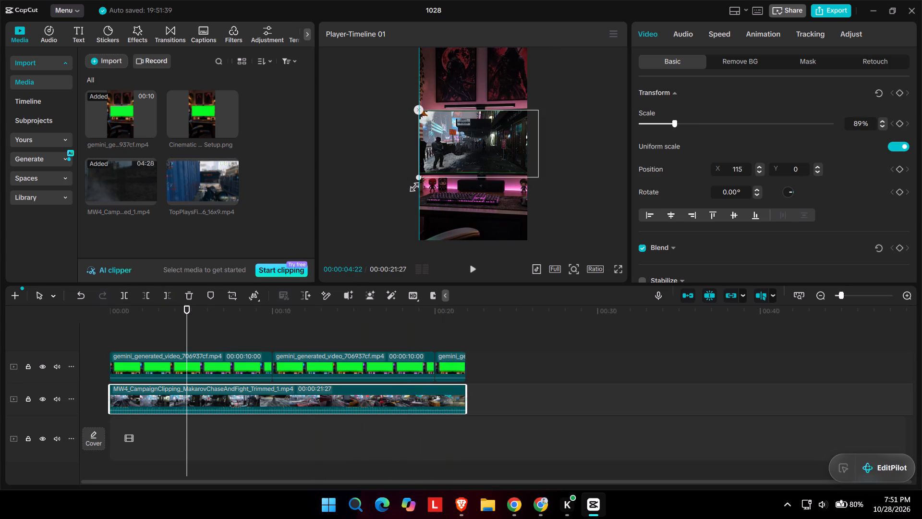
pyautogui.moveTo(412, 185); pyautogui.dragTo(412, 186)
pyautogui.moveTo(506, 152); pyautogui.dragTo(501, 152)
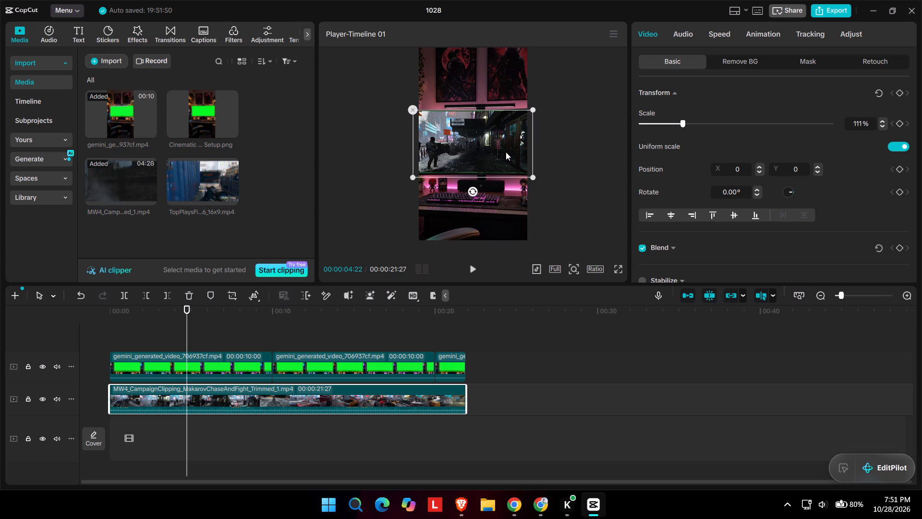
# Play a short part of the composite in full screen to check how the gameplay meets the monitor's edges.
pyautogui.click(617, 265)
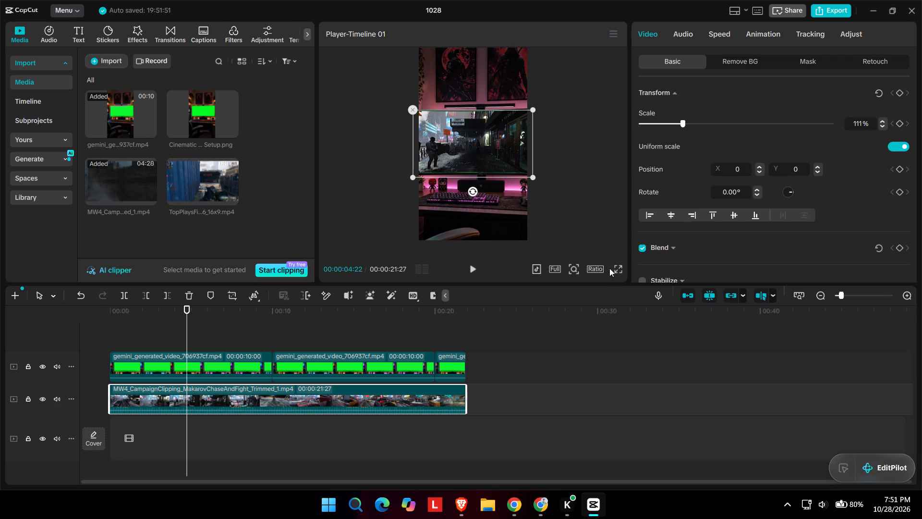
pyautogui.click(614, 269)
pyautogui.click(619, 269)
pyautogui.press('space')
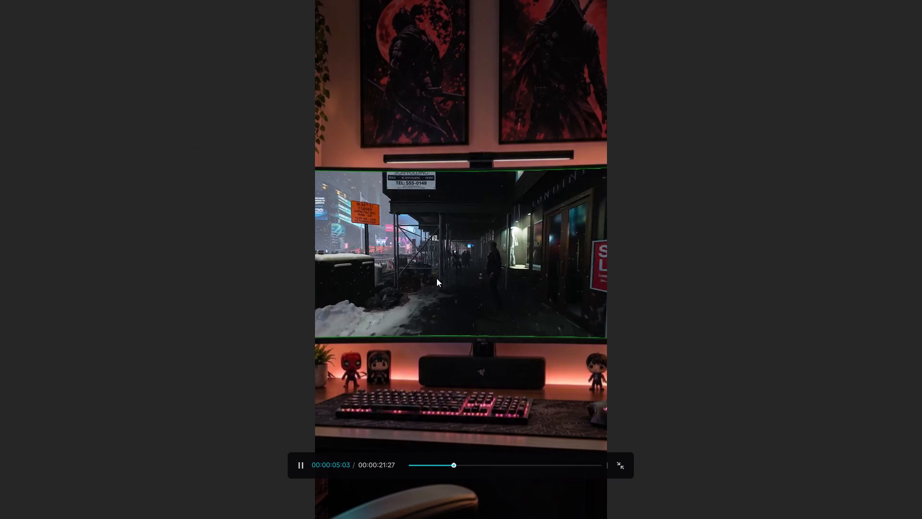
pyautogui.press('space')
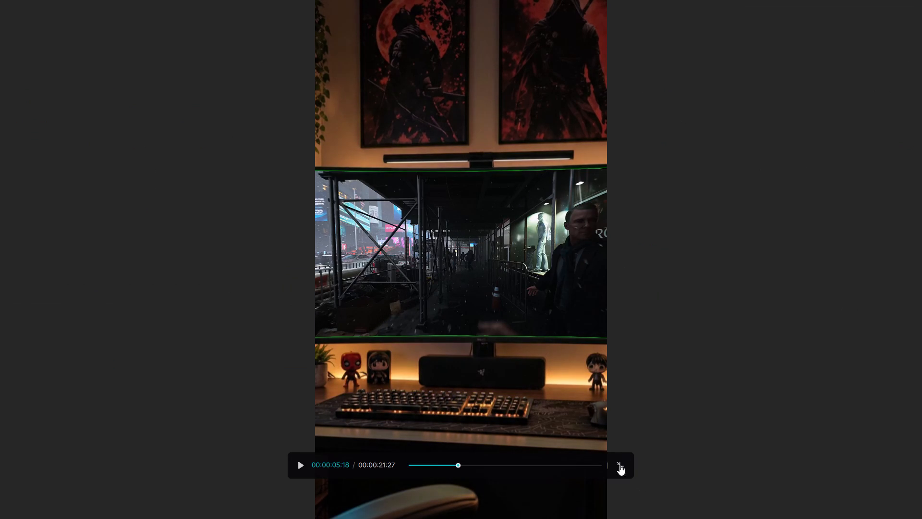
pyautogui.click(619, 465)
# Set the chroma key intensity of the first green-screen clip to 65, judging the keyed edges in an enlarged preview.
pyautogui.click(245, 370)
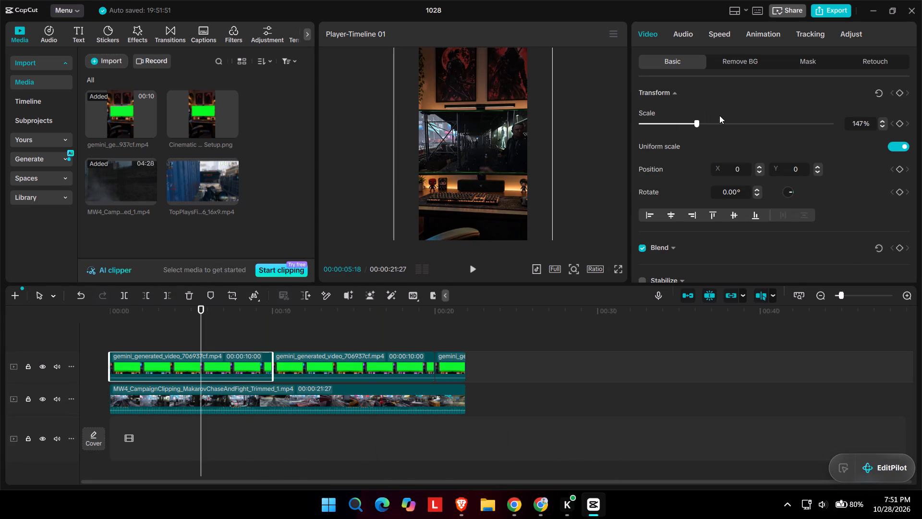
pyautogui.click(717, 61)
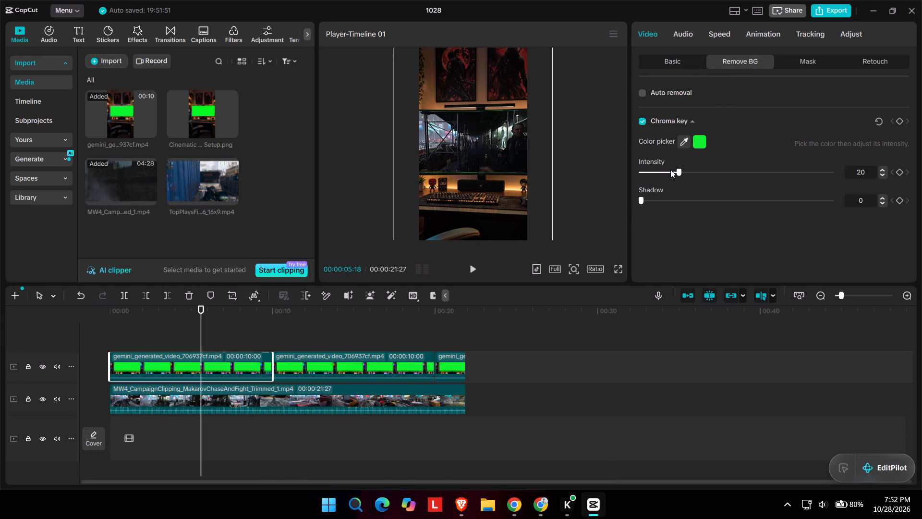
pyautogui.moveTo(678, 172); pyautogui.dragTo(872, 172)
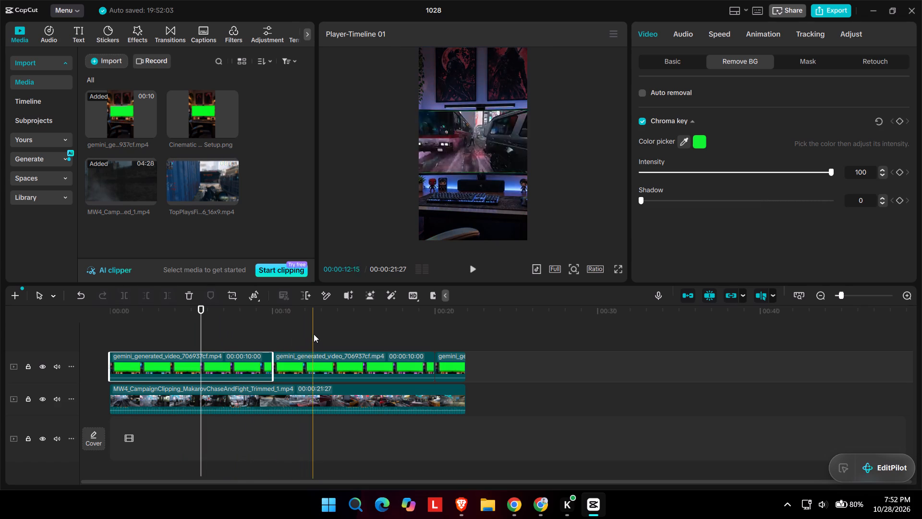
pyautogui.moveTo(765, 181); pyautogui.dragTo(770, 181)
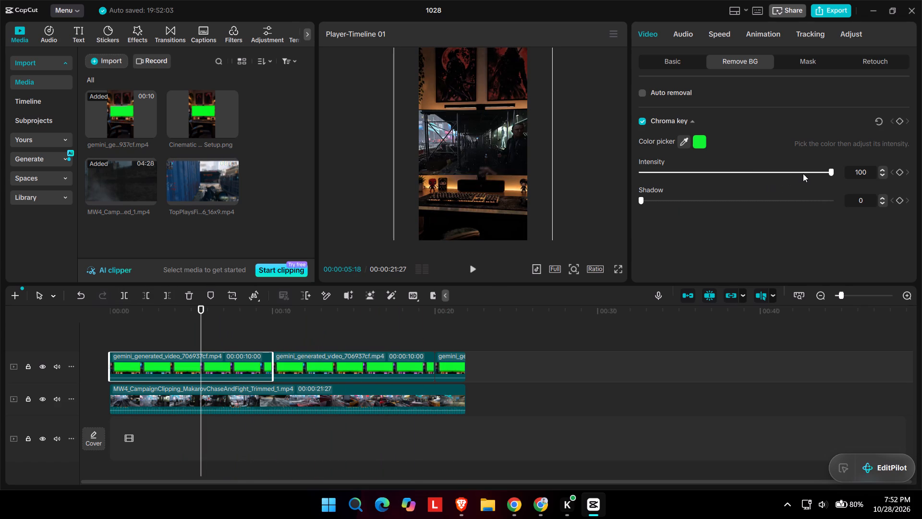
pyautogui.click(803, 173)
pyautogui.moveTo(804, 173); pyautogui.dragTo(799, 174)
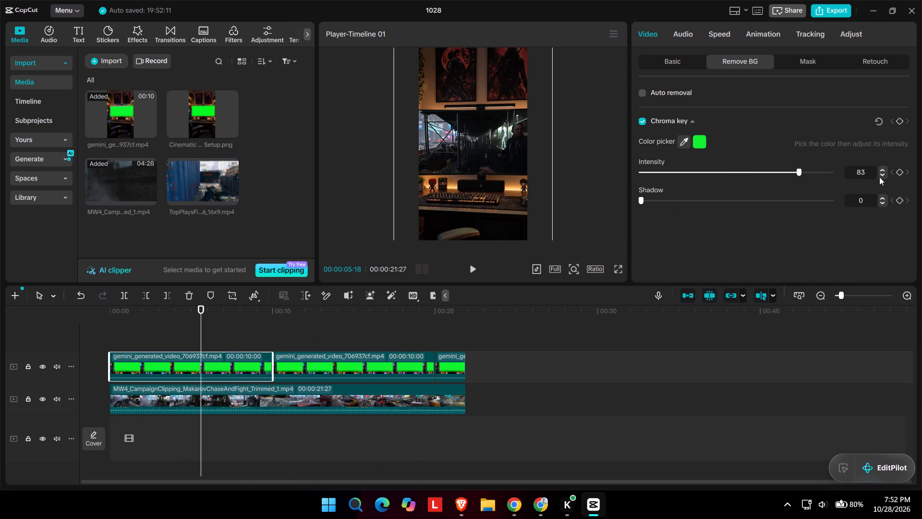
pyautogui.tripleClick(883, 176)
pyautogui.keyDown('ctrl'); pyautogui.scroll(8, 448, 142); pyautogui.keyUp('ctrl')
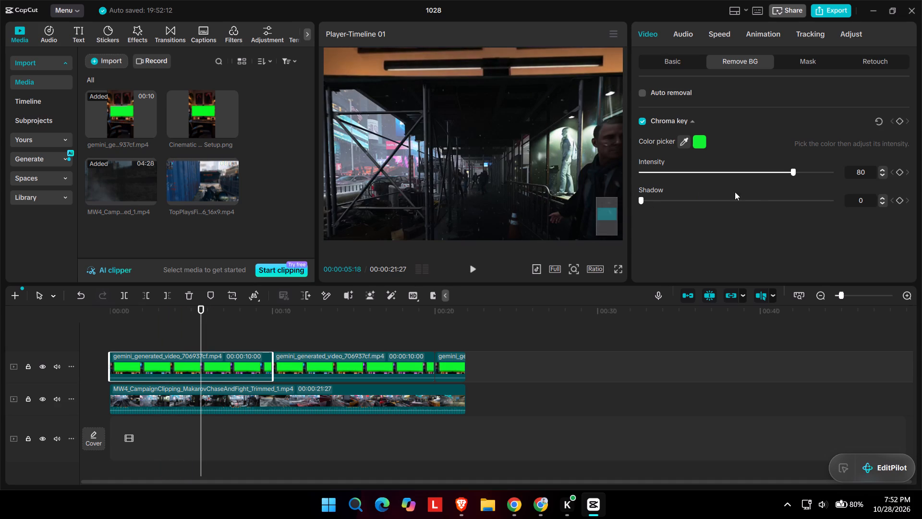
pyautogui.moveTo(788, 172); pyautogui.dragTo(732, 177)
pyautogui.moveTo(732, 177); pyautogui.dragTo(762, 177)
pyautogui.click(762, 177)
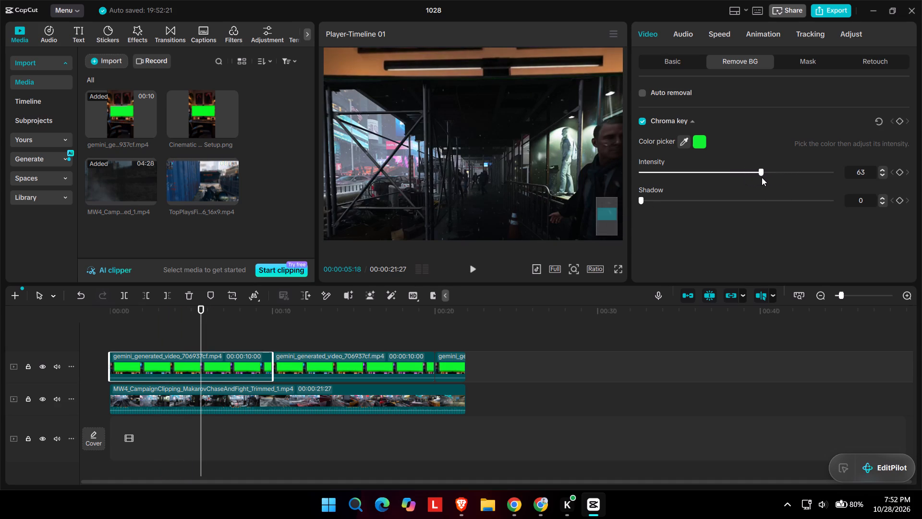
pyautogui.click(880, 175)
pyautogui.tripleClick(880, 169)
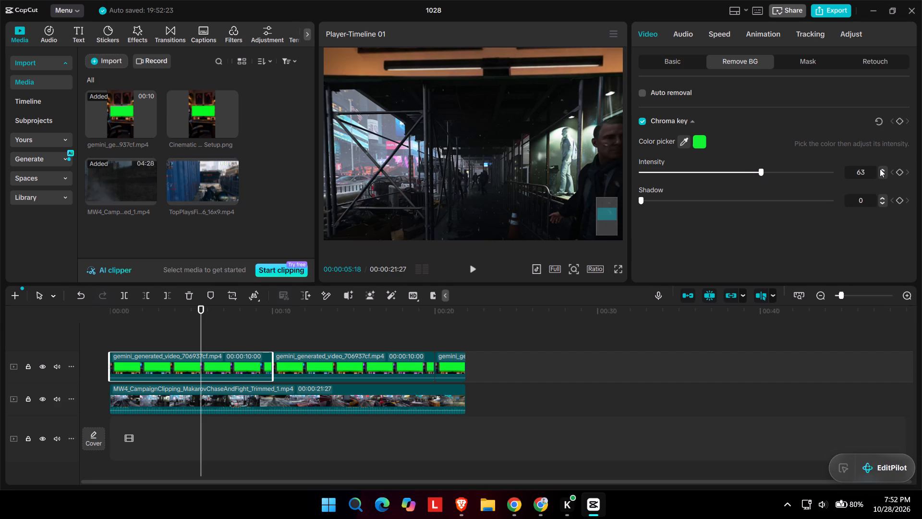
pyautogui.click(880, 168)
pyautogui.click(882, 177)
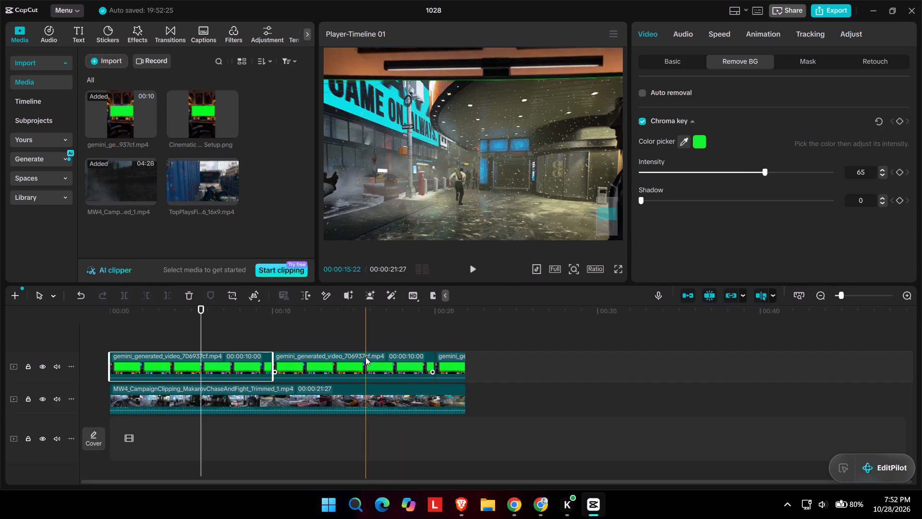
# Set the chroma key intensity of the second green-screen clip to 65.
pyautogui.click(365, 357)
pyautogui.click(372, 327)
pyautogui.click(378, 348)
pyautogui.click(375, 356)
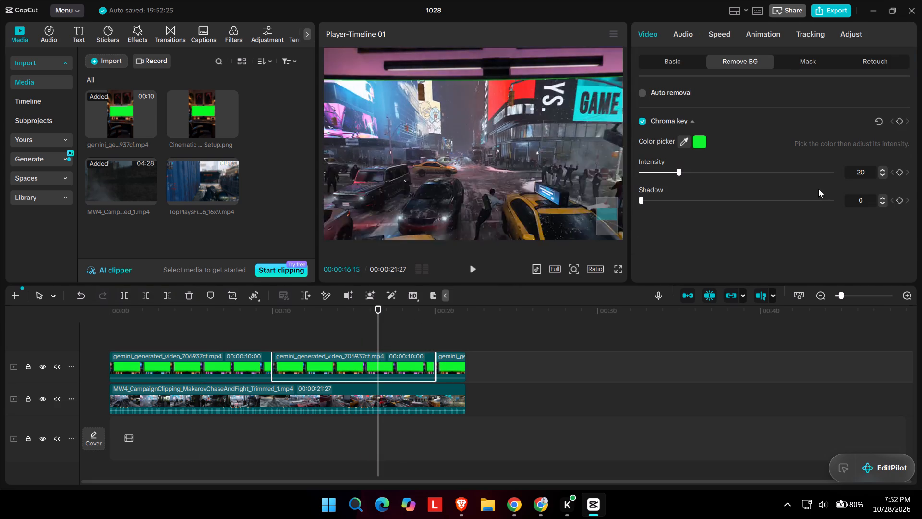
pyautogui.doubleClick(868, 173)
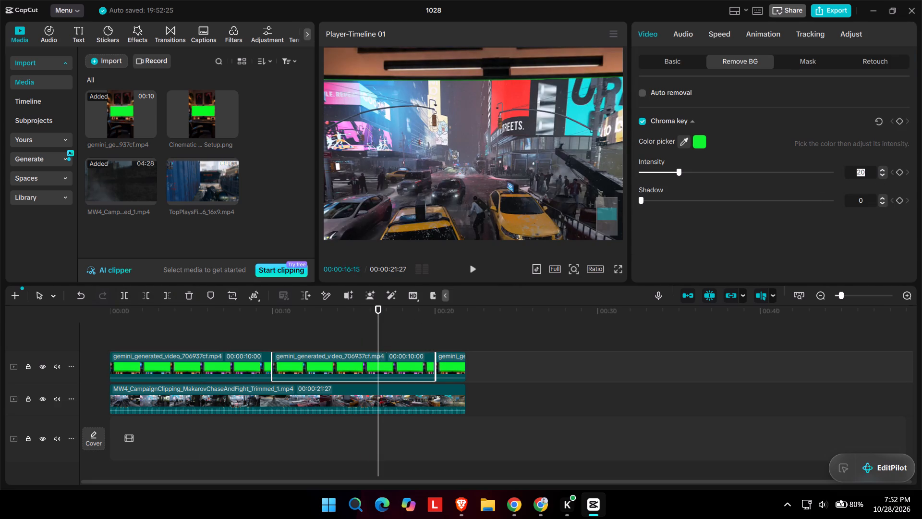
pyautogui.press('Right')
pyautogui.press('Clear')
pyautogui.press('Return')
pyautogui.doubleClick(862, 173)
pyautogui.write('65')
pyautogui.press('Return')
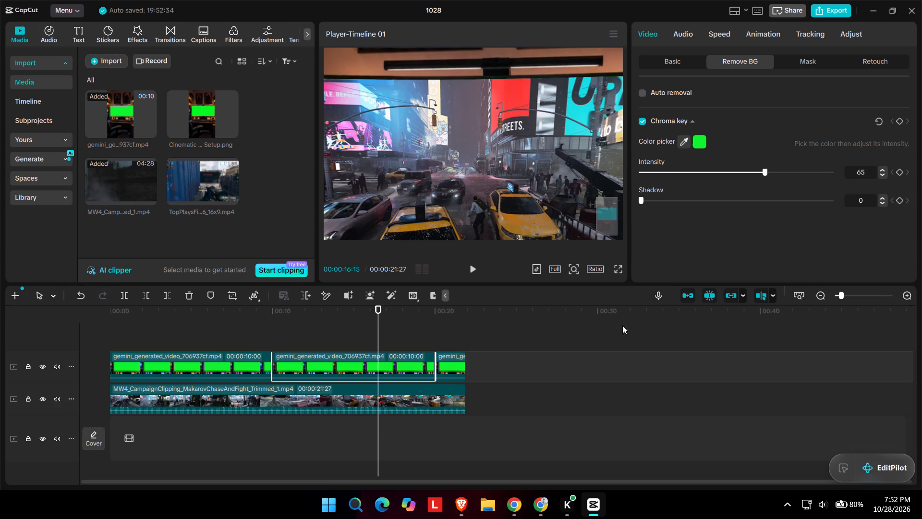
# Set the chroma key intensity of the short third green-screen clip to 65.
pyautogui.click(434, 340)
pyautogui.click(445, 359)
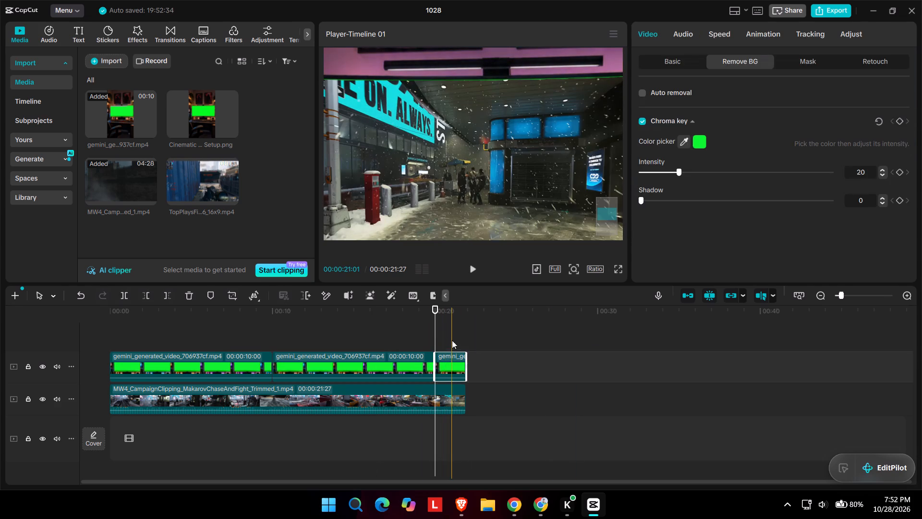
pyautogui.click(452, 340)
pyautogui.click(449, 360)
pyautogui.doubleClick(865, 177)
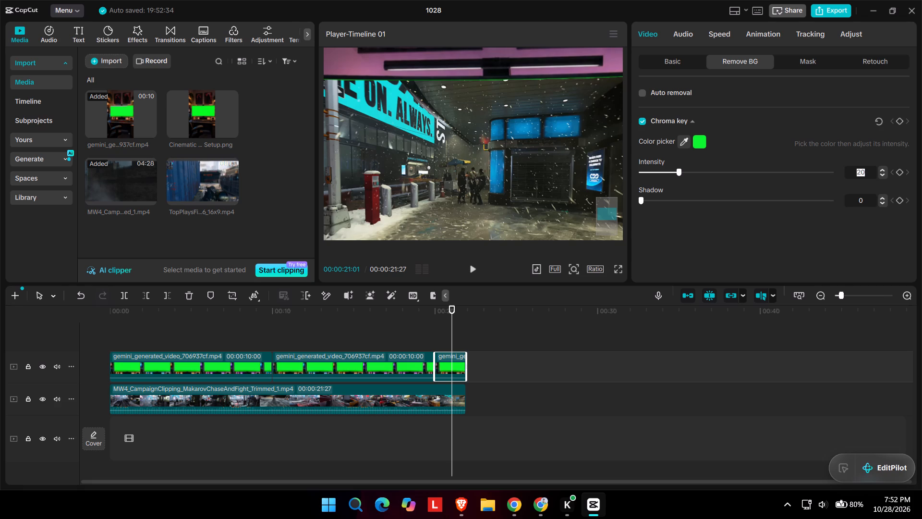
pyautogui.write('65')
pyautogui.press('Return')
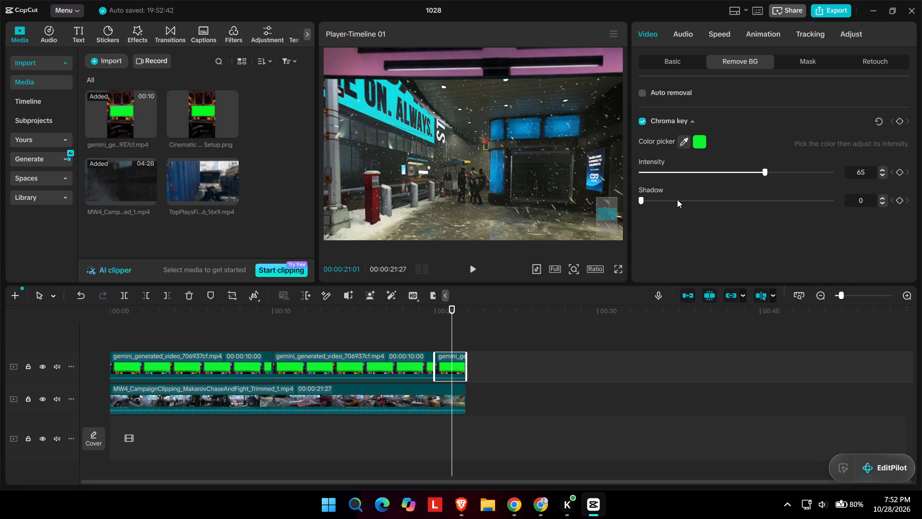
pyautogui.moveTo(671, 202); pyautogui.dragTo(575, 206)
pyautogui.moveTo(575, 206); pyautogui.dragTo(572, 206)
# Play and scrub the composite in full screen from start to end to check the keying as the room lighting changes.
pyautogui.click(167, 314)
pyautogui.click(123, 315)
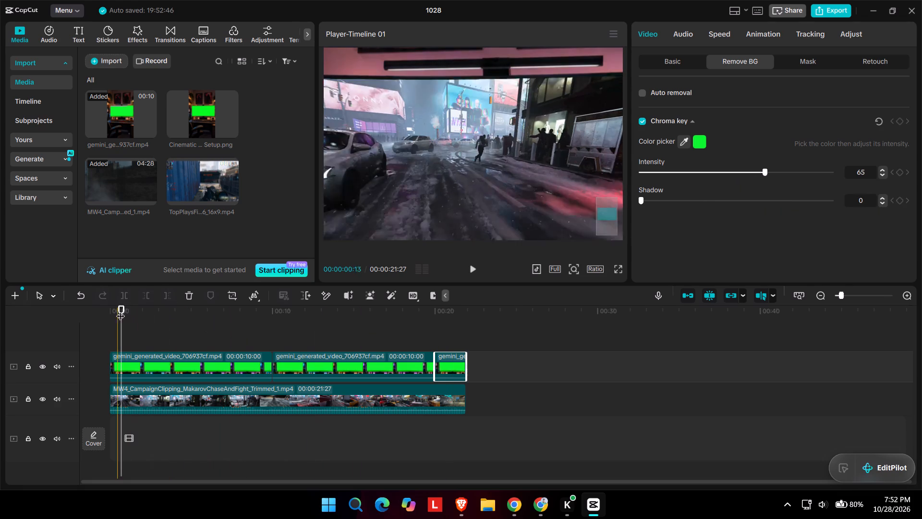
pyautogui.click(614, 272)
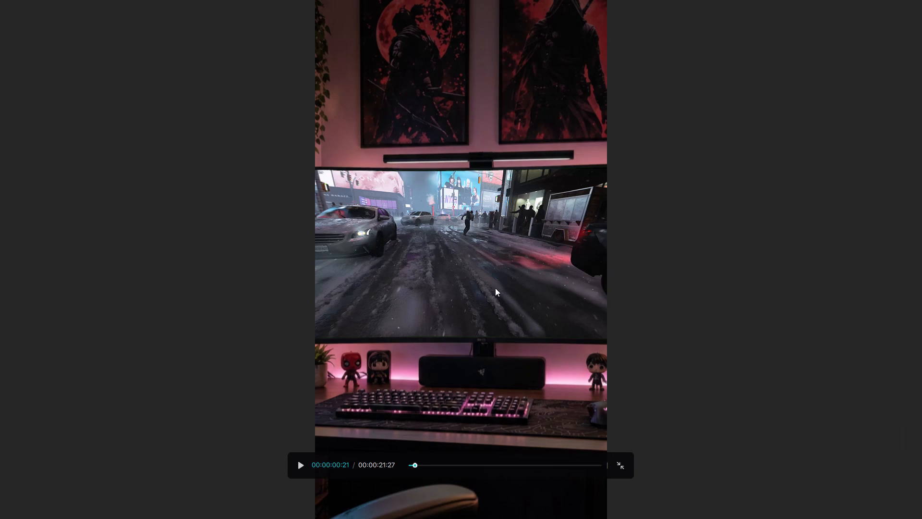
pyautogui.press('space')
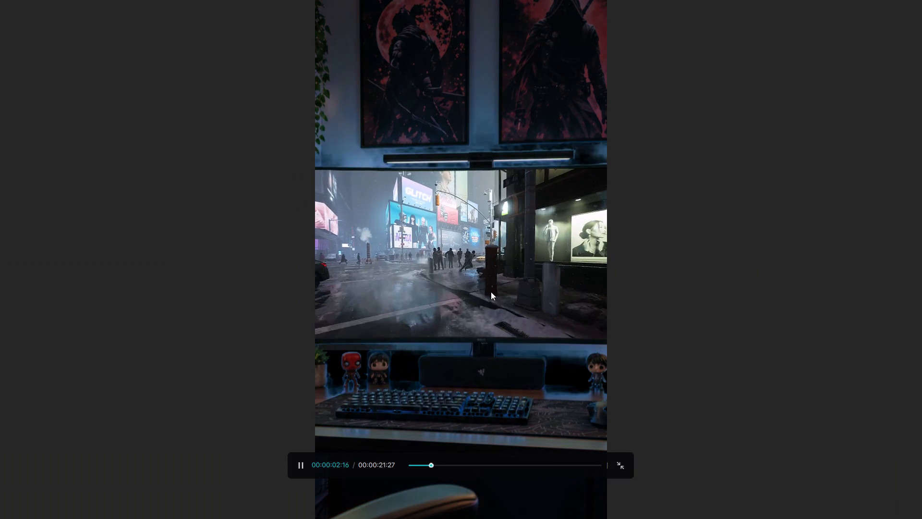
pyautogui.press('space')
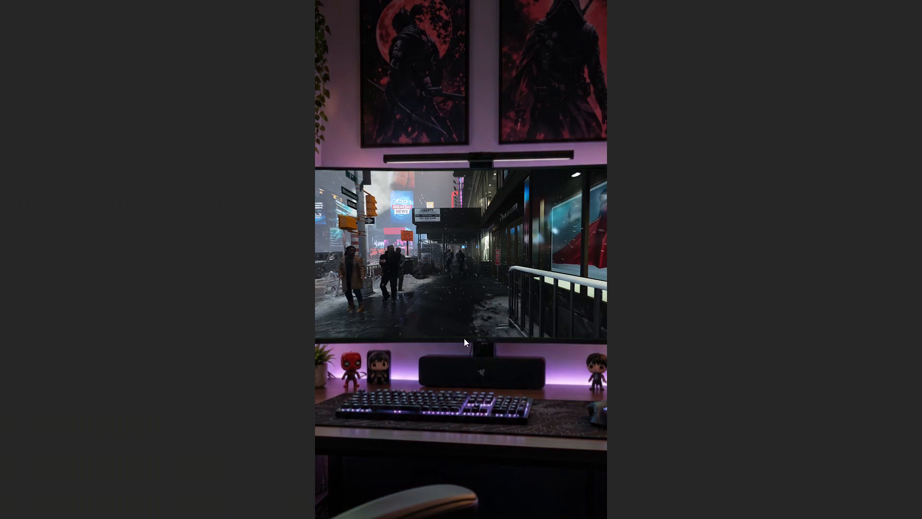
pyautogui.click(446, 361)
pyautogui.click(435, 467)
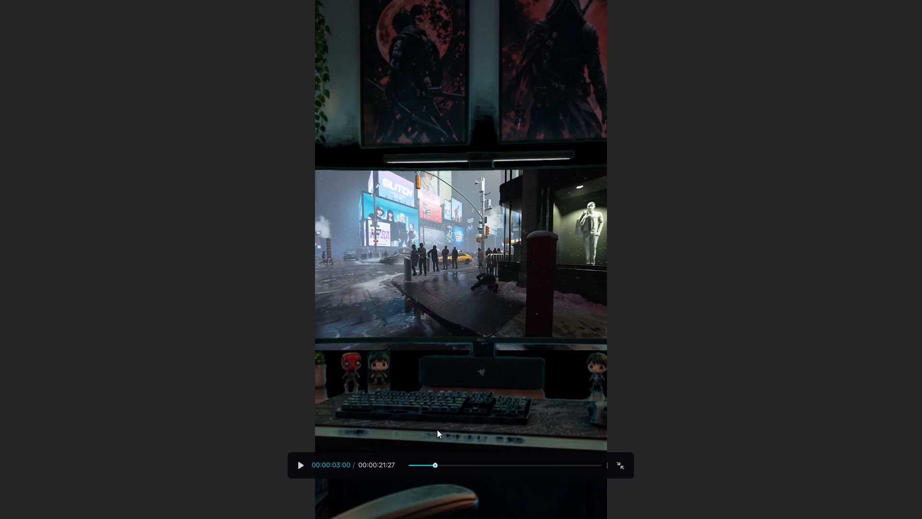
pyautogui.press('space')
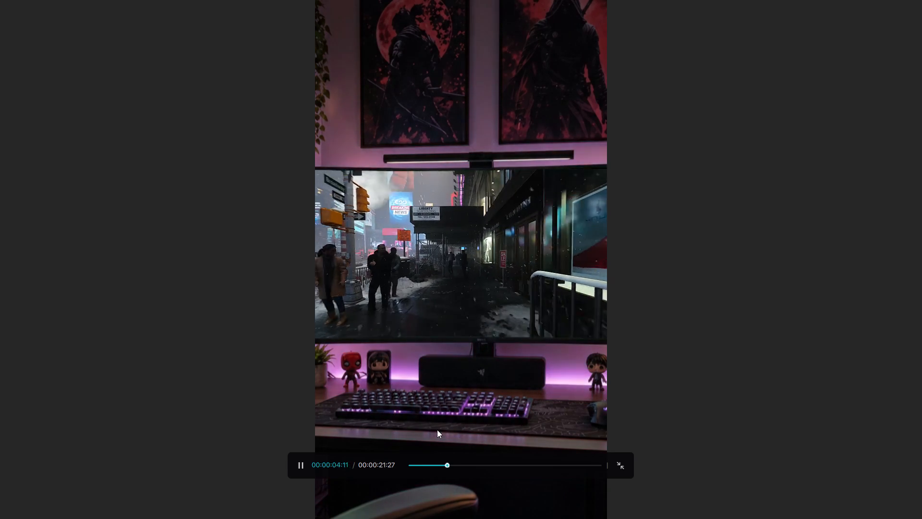
pyautogui.press('space')
pyautogui.moveTo(453, 464); pyautogui.dragTo(434, 466)
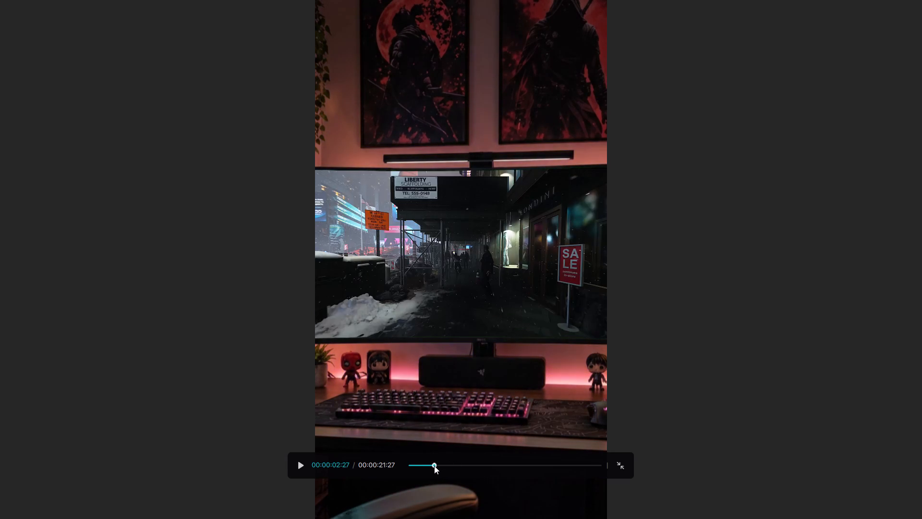
pyautogui.moveTo(434, 466); pyautogui.dragTo(506, 469)
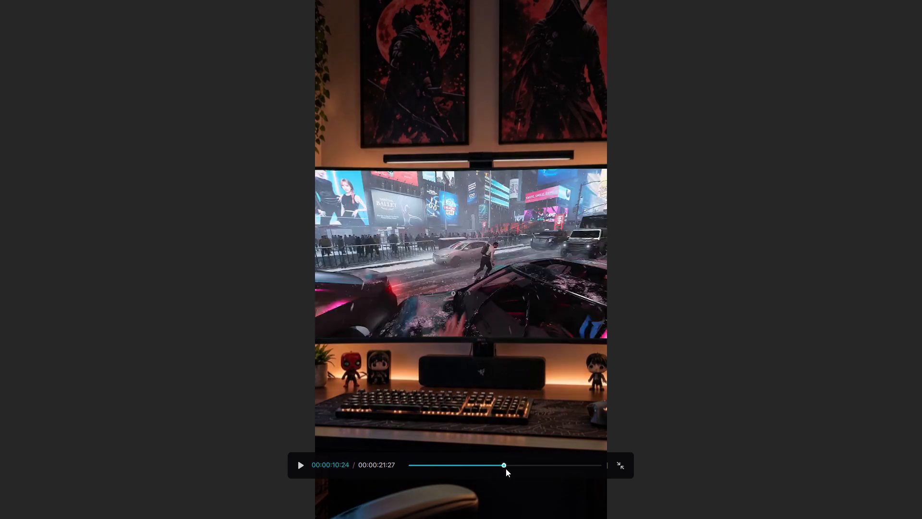
pyautogui.moveTo(506, 469); pyautogui.dragTo(621, 479)
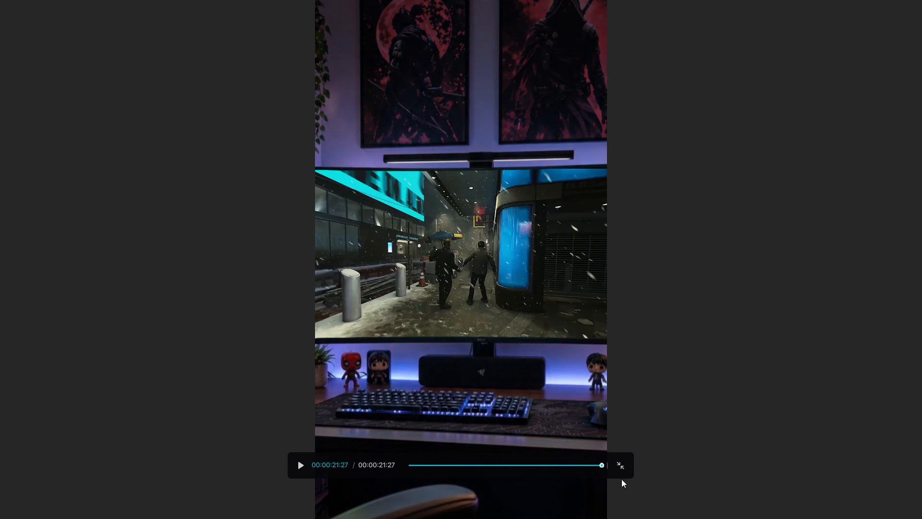
pyautogui.moveTo(621, 479); pyautogui.dragTo(462, 474)
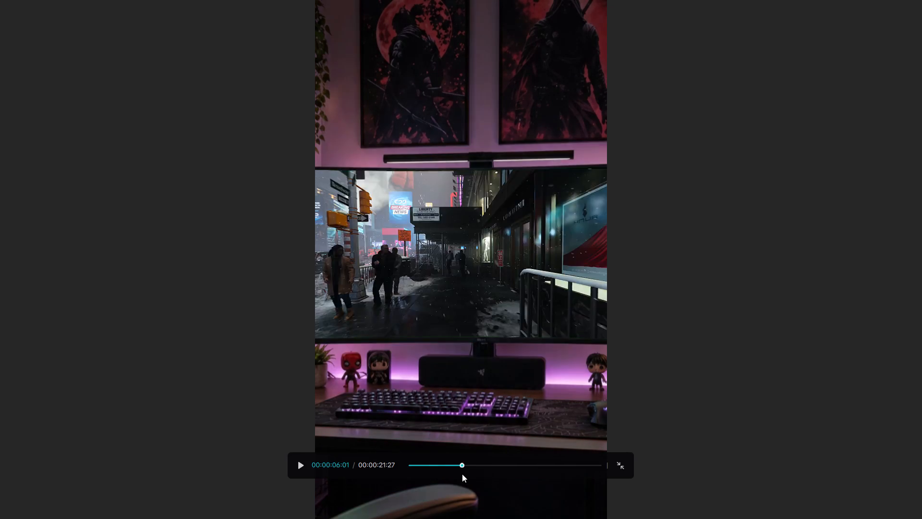
pyautogui.moveTo(462, 474); pyautogui.dragTo(422, 474)
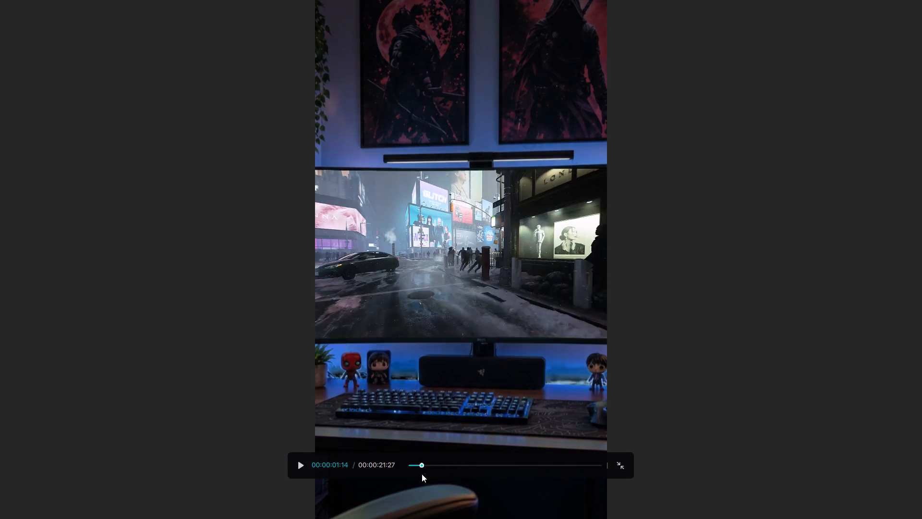
pyautogui.moveTo(422, 474); pyautogui.dragTo(406, 475)
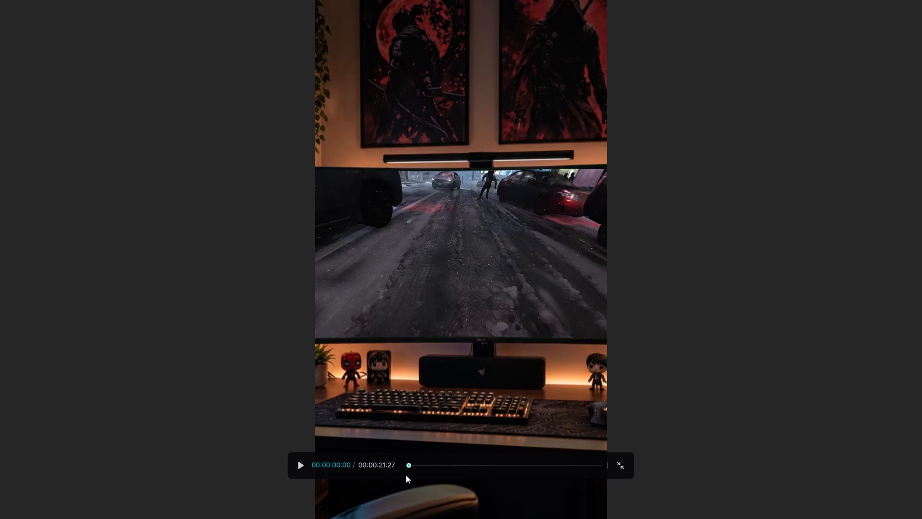
pyautogui.moveTo(406, 475); pyautogui.dragTo(405, 474)
pyautogui.click(619, 466)
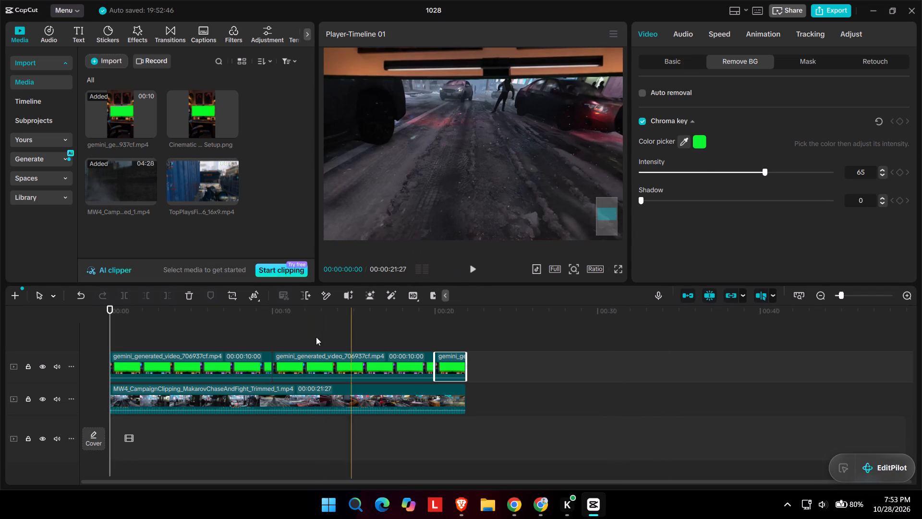
# Split the first green-screen clip at about 00:00:01:12, 00:00:04:14, 00:00:07:00 and 00:00:09:08.
pyautogui.scroll(-6, 179, 355)
pyautogui.keyDown('ctrl'); pyautogui.scroll(-4, 187, 355); pyautogui.keyUp('ctrl')
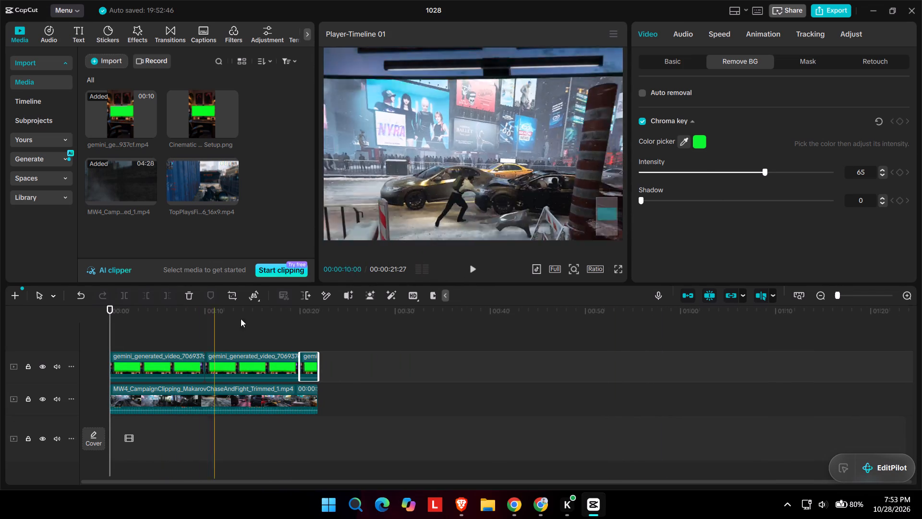
pyautogui.scroll(-1, 522, 144)
pyautogui.keyDown('ctrl'); pyautogui.scroll(-5, 516, 155); pyautogui.keyUp('ctrl')
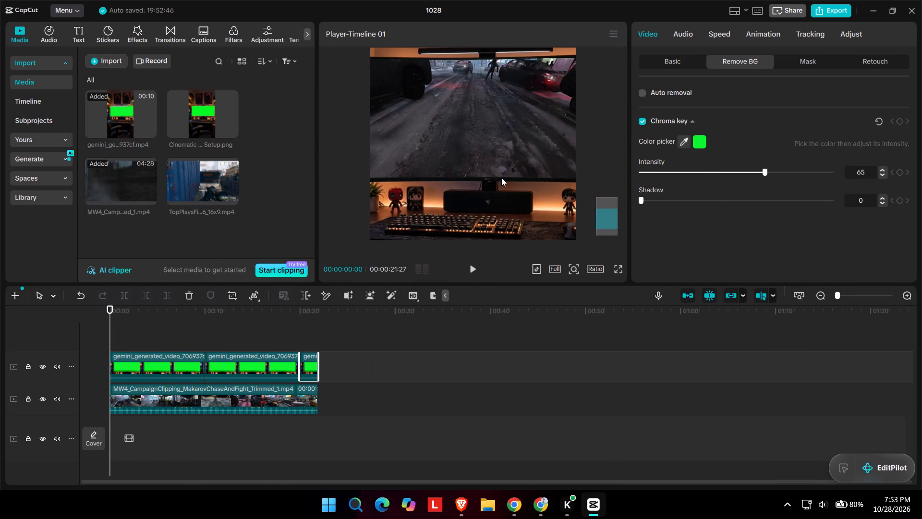
pyautogui.click(122, 328)
pyautogui.click(124, 360)
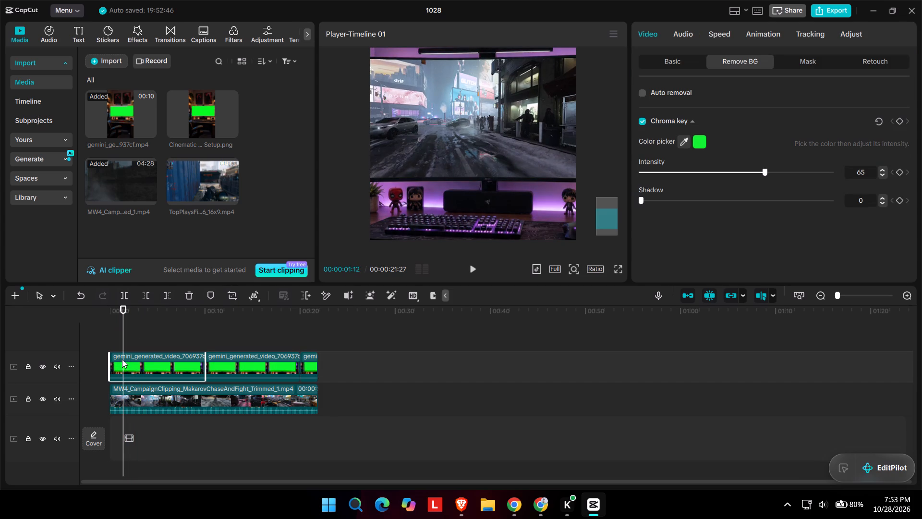
pyautogui.hotkey('ctrl', 'b')
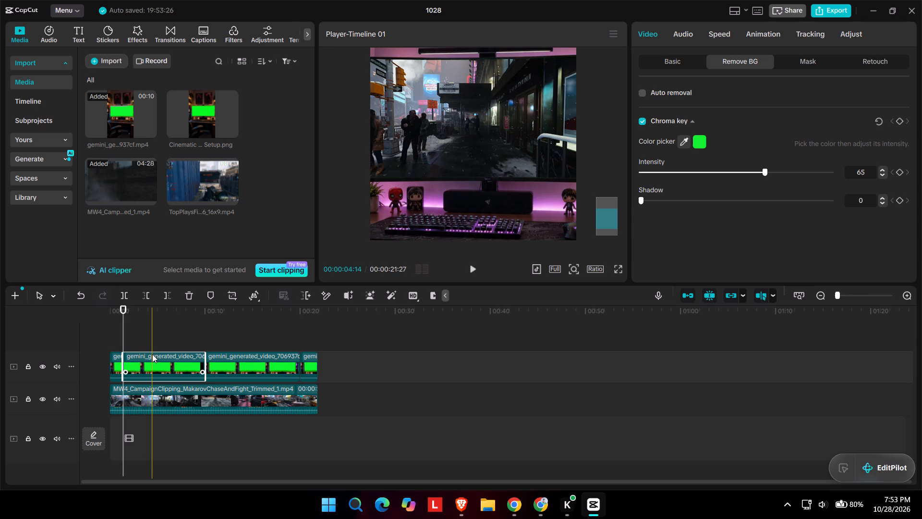
pyautogui.hotkey('ctrl', 'b')
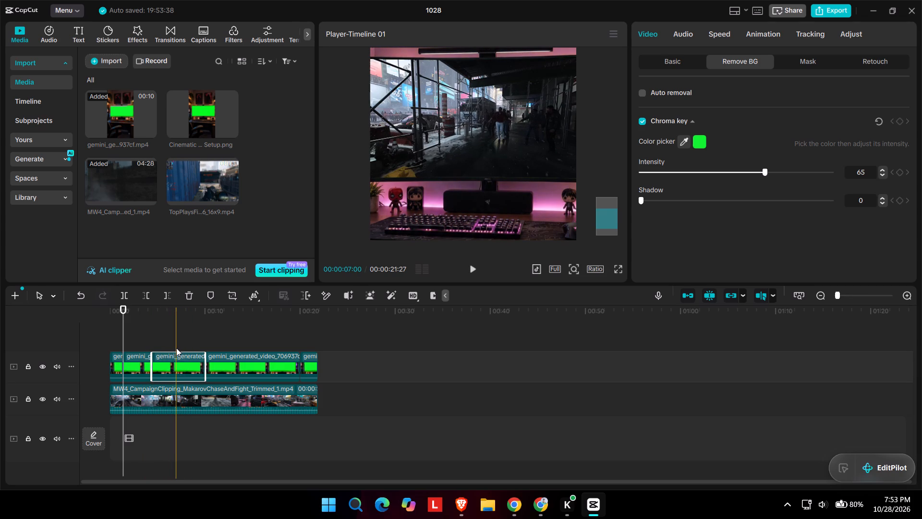
pyautogui.hotkey('ctrl', 'b')
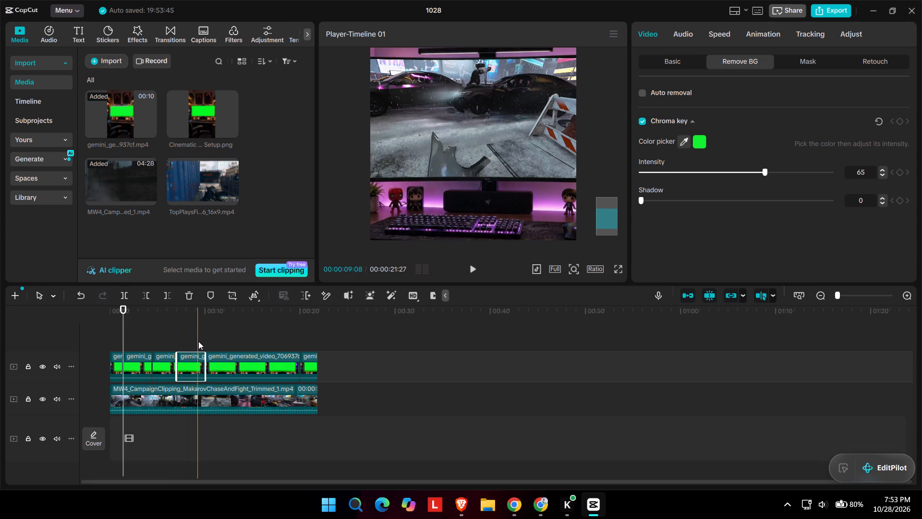
pyautogui.hotkey('ctrl', 'b')
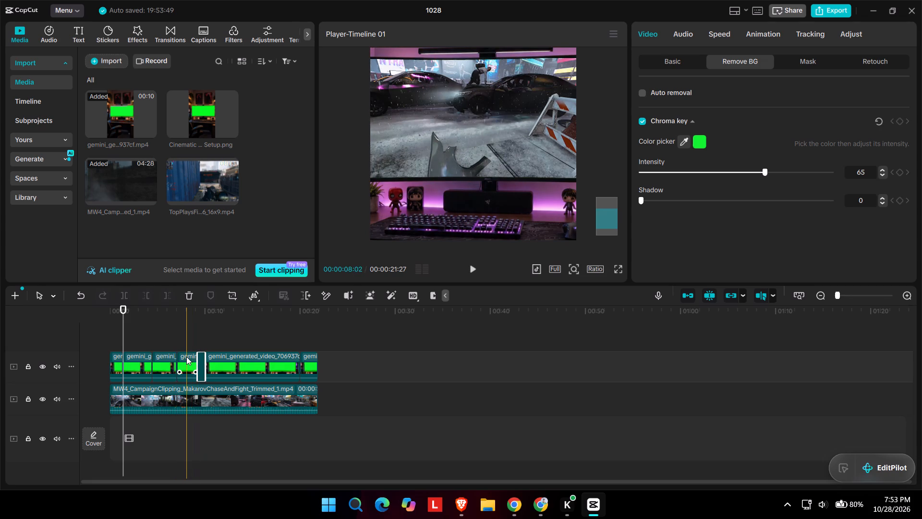
# Delete the second and fourth pieces of the split green-screen clip, about 1:12 to 4:14 and 7:00 to 9:08.
pyautogui.click(186, 357)
pyautogui.press('Delete')
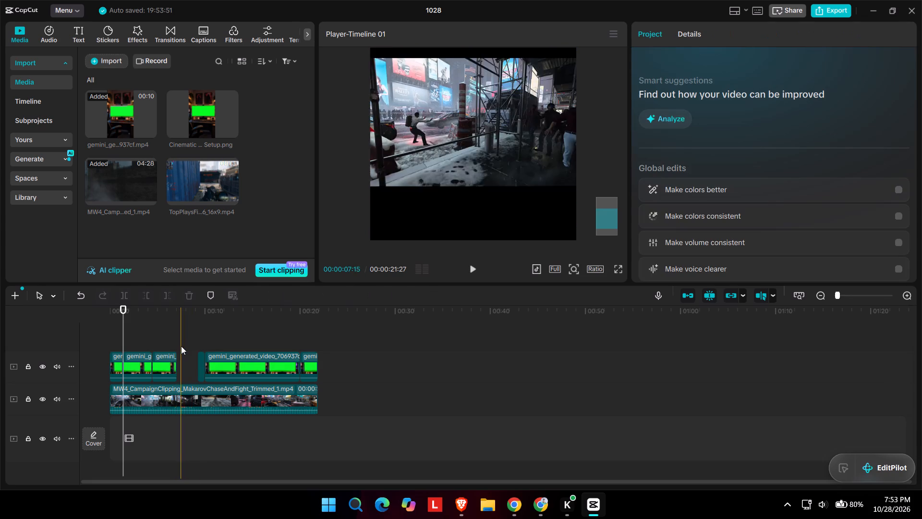
pyautogui.click(136, 365)
pyautogui.press('Delete')
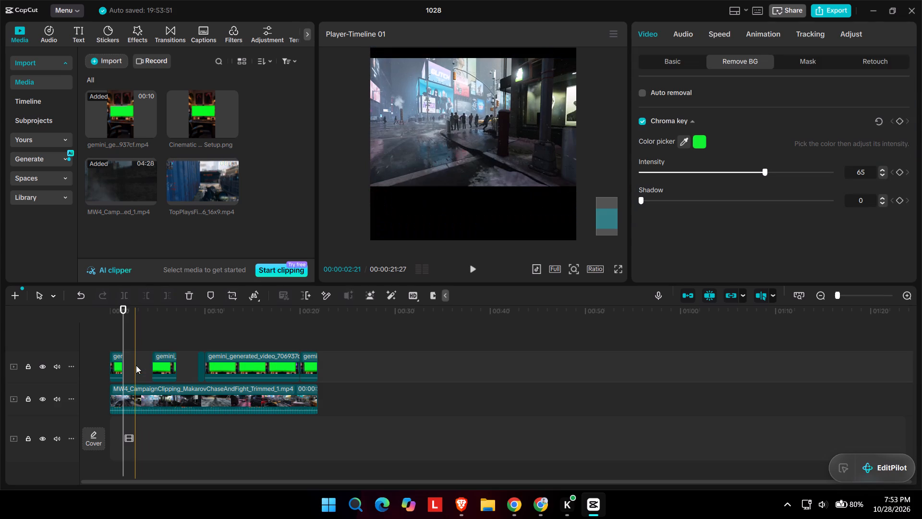
# Delete the uncut ten-second green-screen clip and the short clip after it, keeping only the three remaining pieces of the first clip.
pyautogui.click(163, 363)
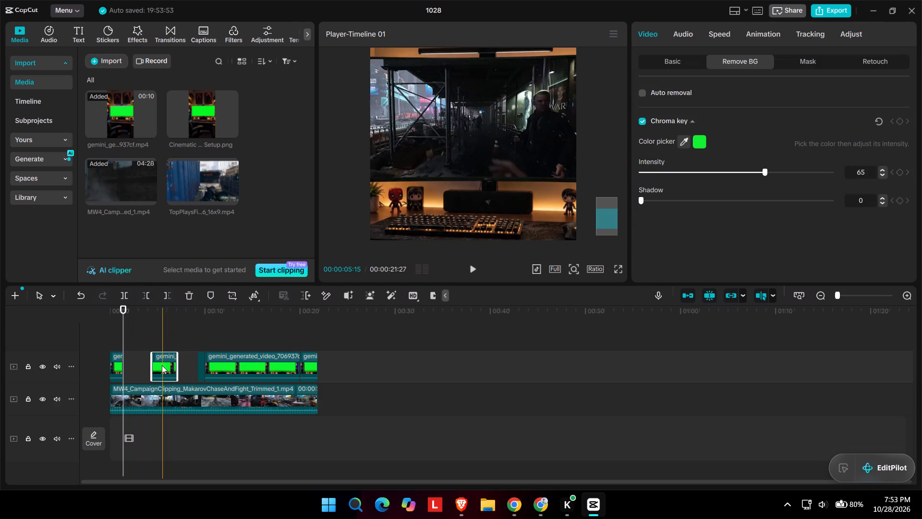
pyautogui.click(224, 354)
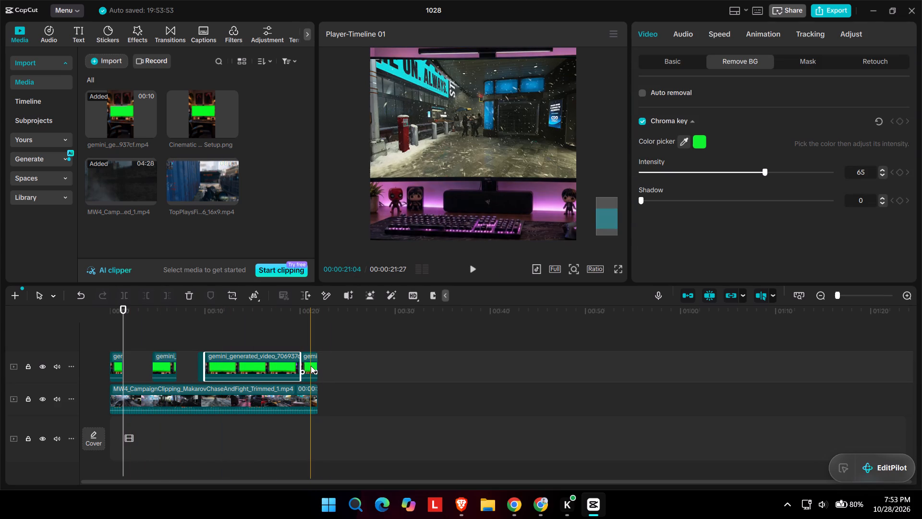
pyautogui.press('Delete')
pyautogui.press('Delete')
pyautogui.click(276, 366)
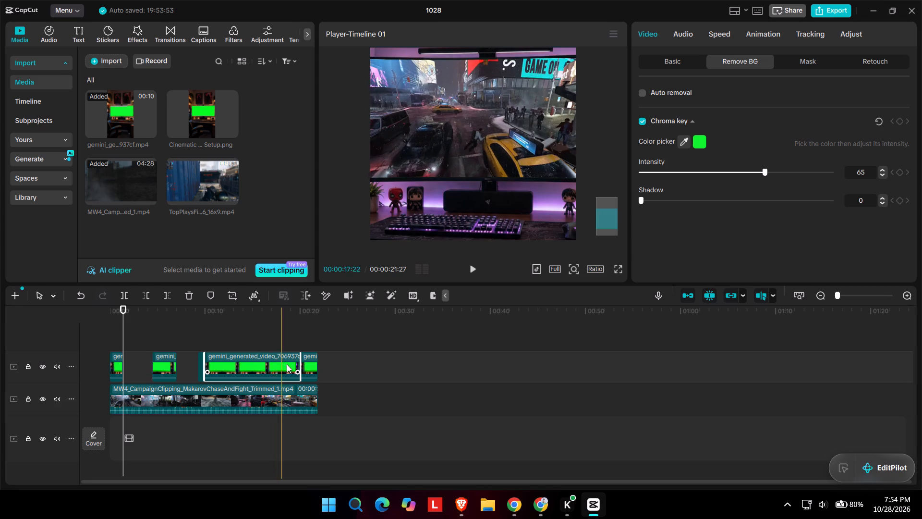
pyautogui.press('Delete')
pyautogui.click(311, 362)
pyautogui.press('Delete')
# Move the two later green-screen pieces back so all three remaining pieces sit end to end from the start of the track.
pyautogui.click(197, 364)
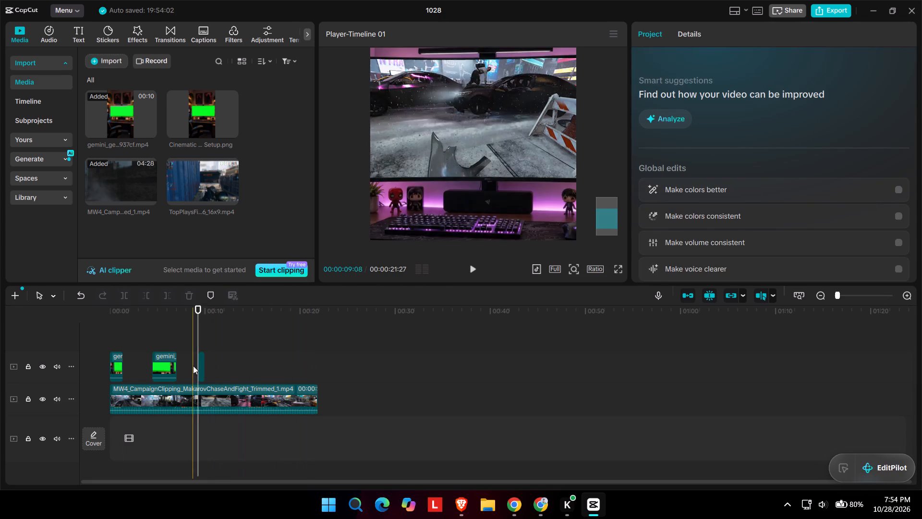
pyautogui.keyDown('ctrl'); pyautogui.scroll(16, 189, 366); pyautogui.keyUp('ctrl')
pyautogui.click(268, 363)
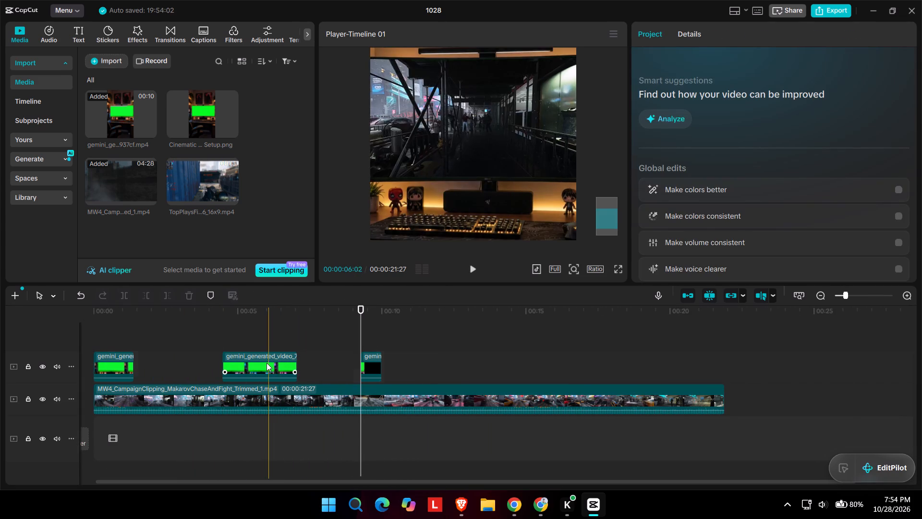
pyautogui.moveTo(259, 365); pyautogui.dragTo(171, 366)
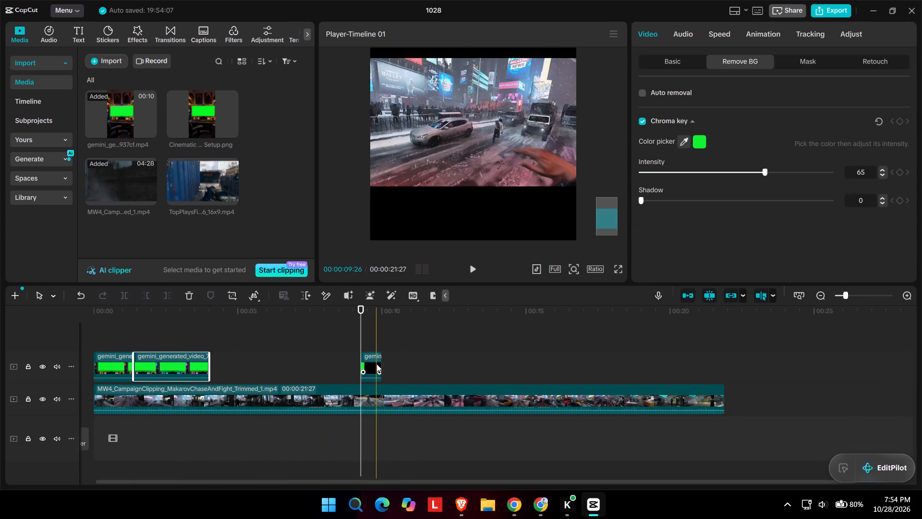
pyautogui.moveTo(375, 365); pyautogui.dragTo(226, 365)
pyautogui.moveTo(248, 361); pyautogui.dragTo(245, 362)
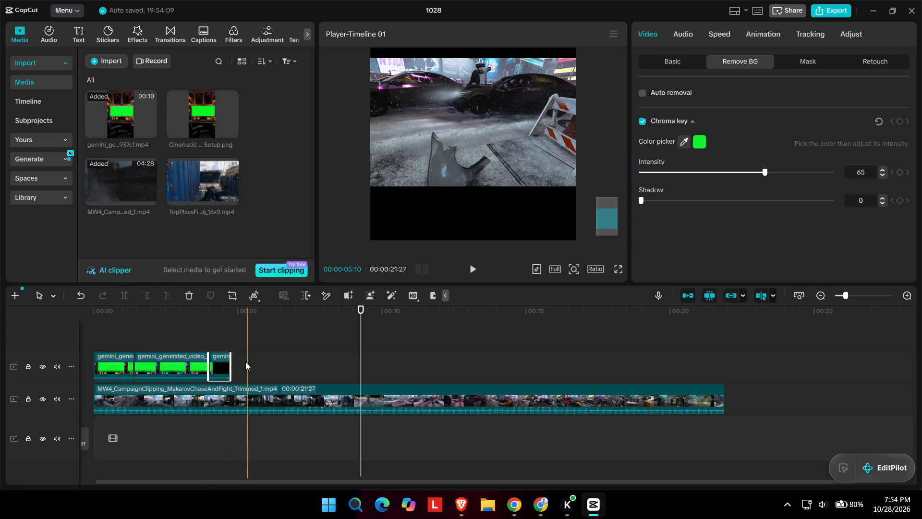
# Copy the three green-screen pieces as a group and paste them four times in sequence, extending past the end of the gameplay clip.
pyautogui.moveTo(245, 362); pyautogui.dragTo(122, 361)
pyautogui.moveTo(103, 341); pyautogui.dragTo(241, 375)
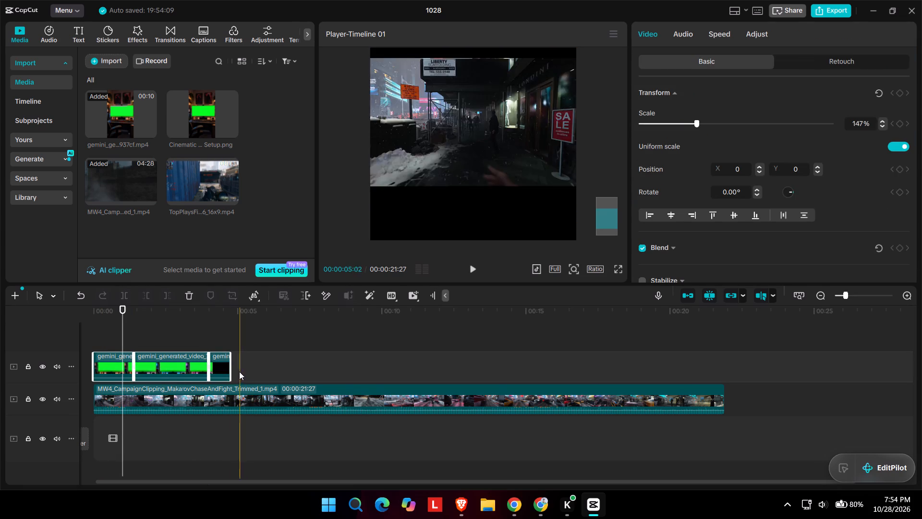
pyautogui.hotkey('ctrl', 'c')
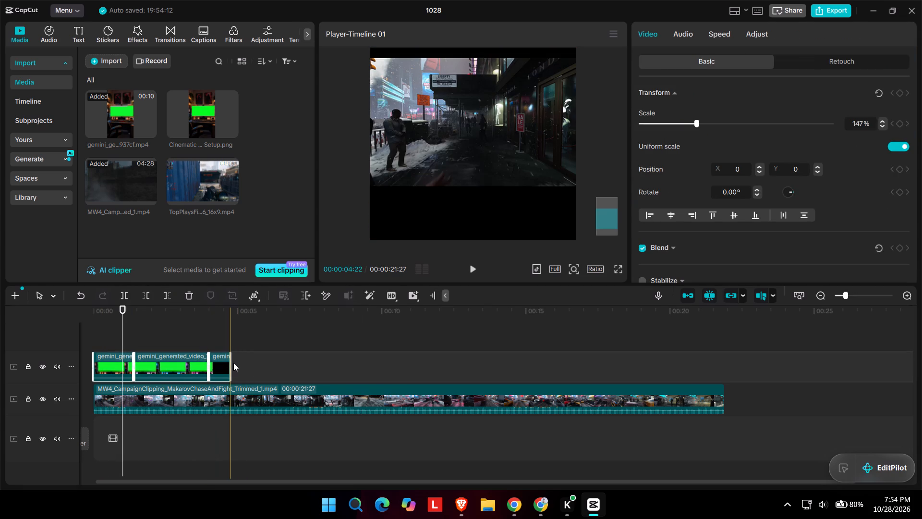
pyautogui.hotkey('ctrl', 'v')
pyautogui.hotkey('ctrl', 'v')
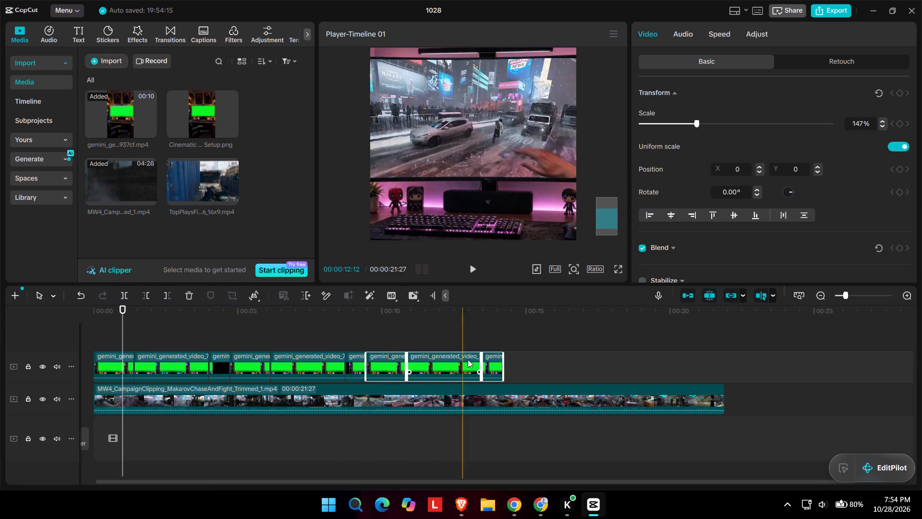
pyautogui.hotkey('ctrl', 'v')
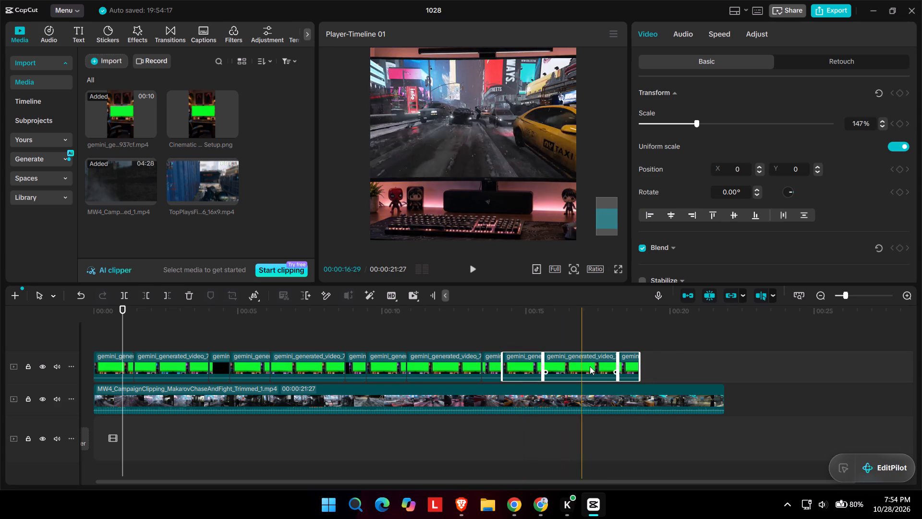
pyautogui.hotkey('ctrl', 'v')
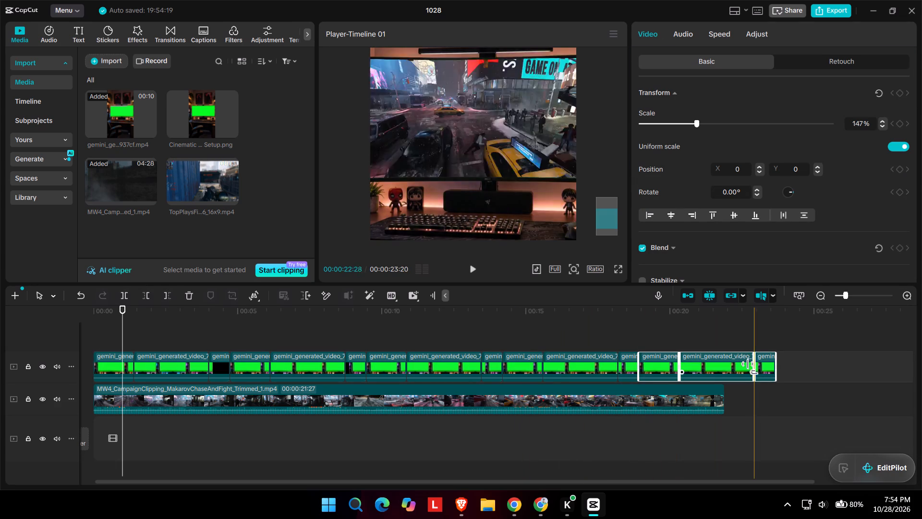
pyautogui.click(775, 366)
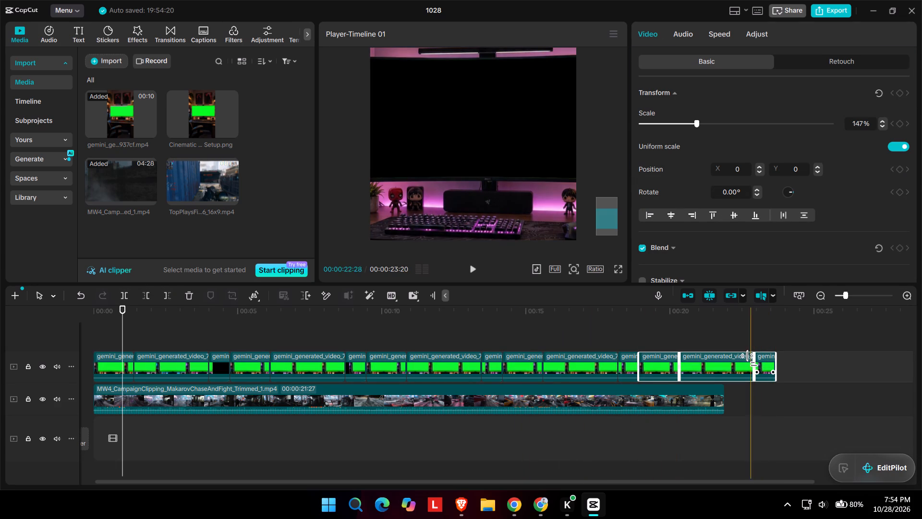
# Split the last green-screen copy at the end of the MW4 gameplay clip and delete everything beyond that point.
pyautogui.hotkey('ctrl', 'b')
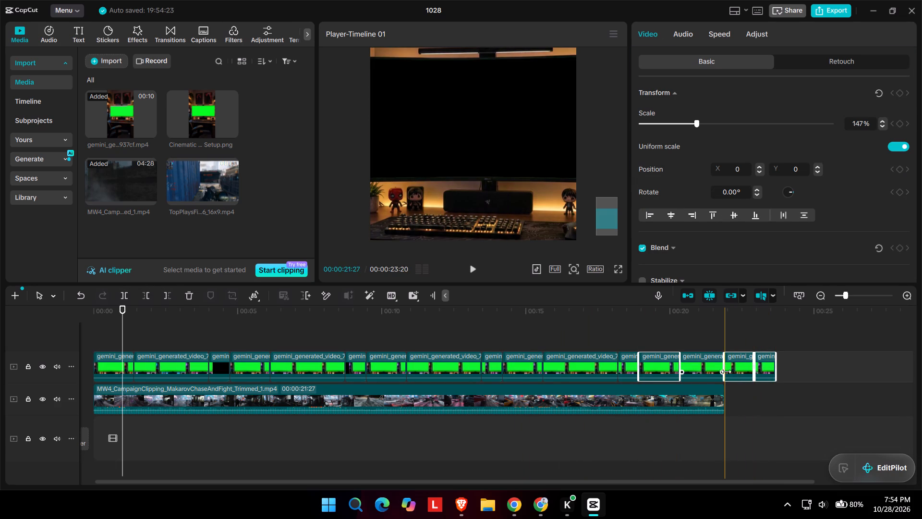
pyautogui.keyDown('ctrl'); pyautogui.click(670, 366); pyautogui.keyUp('ctrl')
pyautogui.press('Delete')
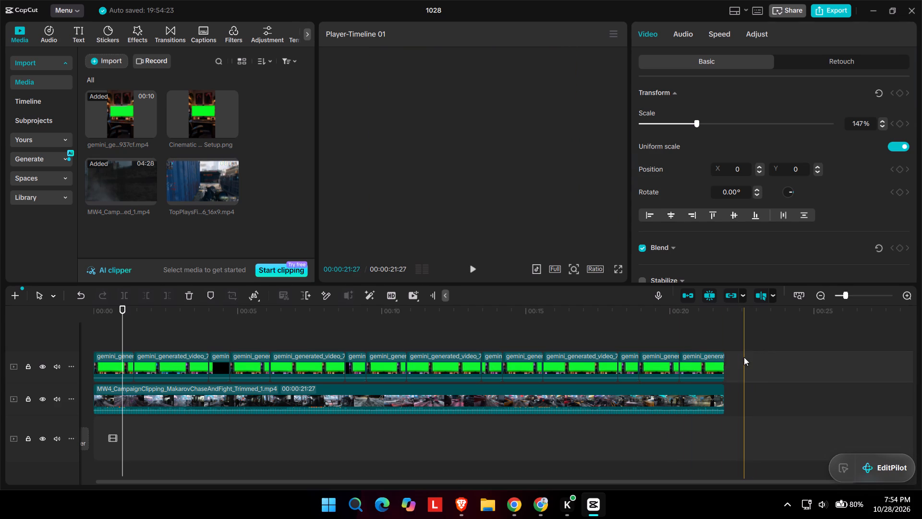
# Play the composited video from the start in full screen to check the gameplay inside the monitor, then leave full screen.
pyautogui.click(98, 336)
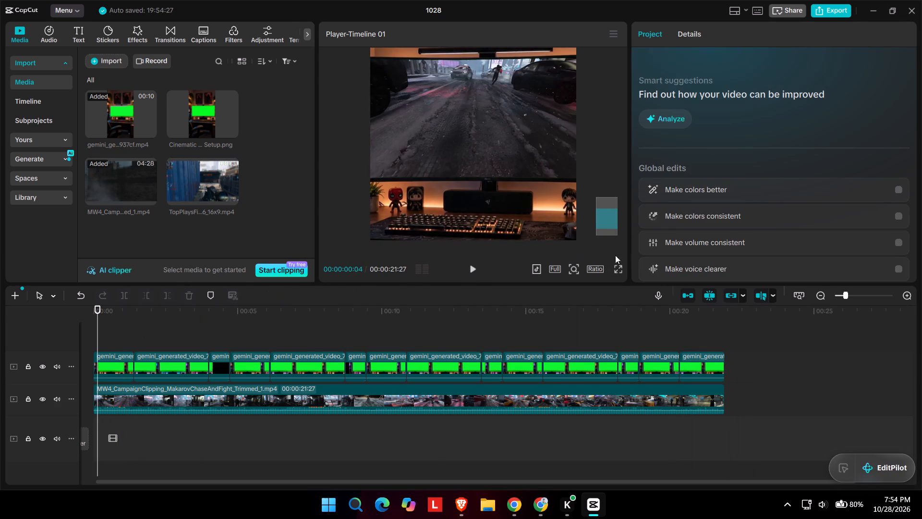
pyautogui.click(622, 272)
pyautogui.press('space')
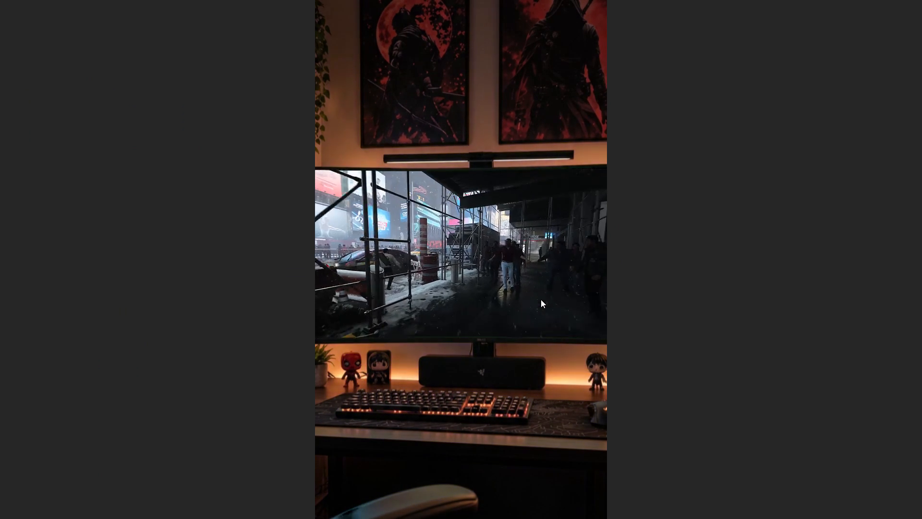
pyautogui.click(540, 309)
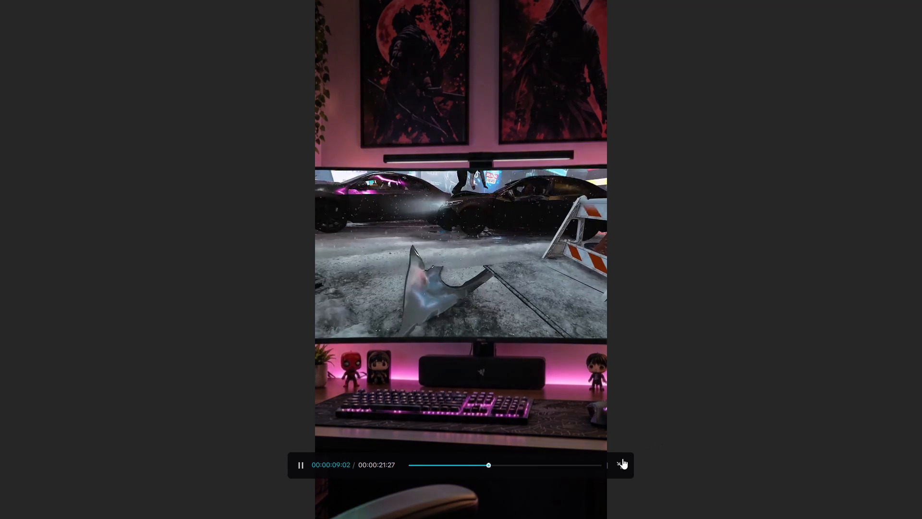
pyautogui.click(622, 458)
# Stop playback and open the Adjust settings of the MW4 gameplay clip.
pyautogui.click(346, 394)
pyautogui.press('space')
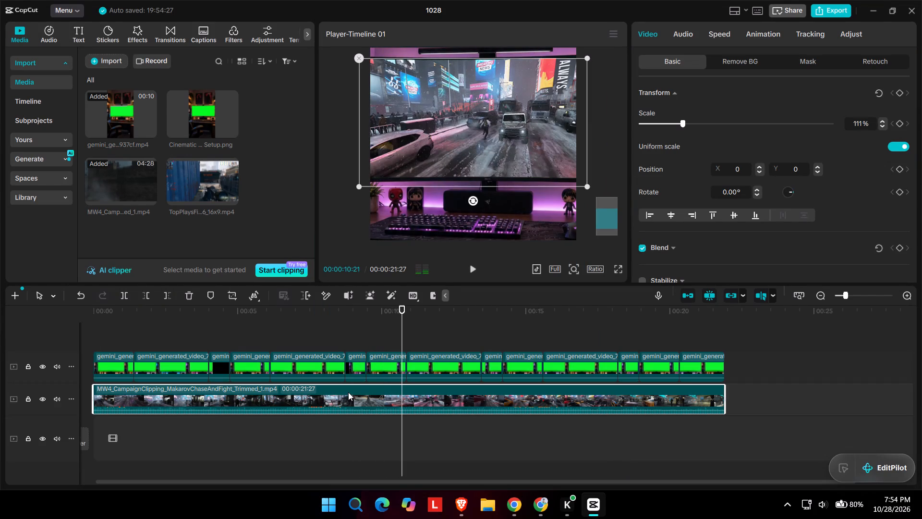
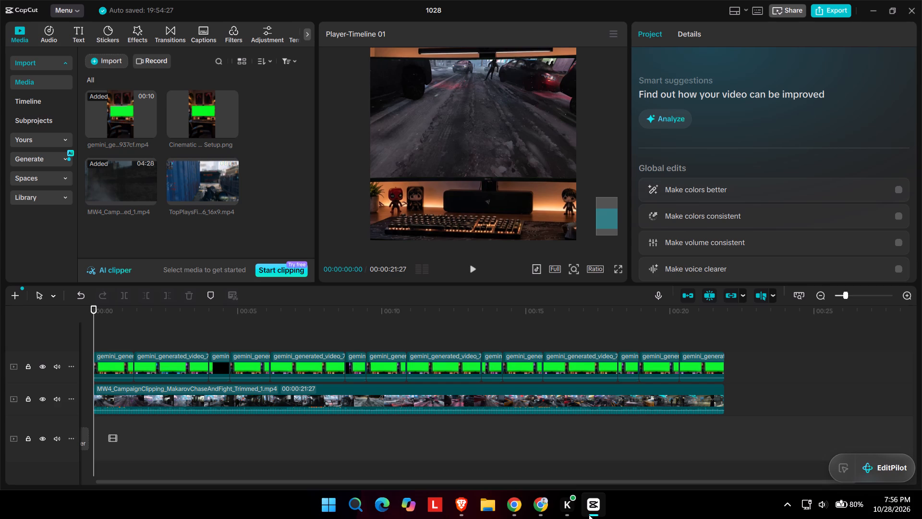
pyautogui.click(432, 396)
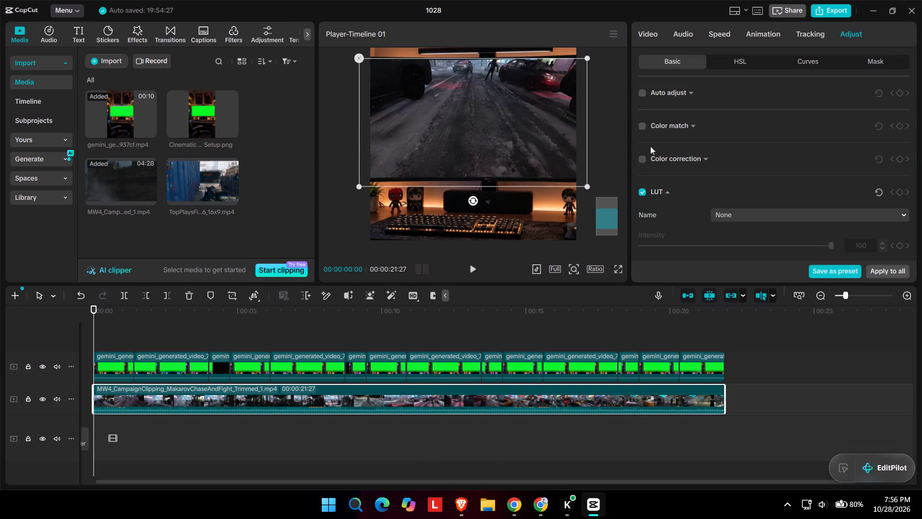
pyautogui.scroll(-3, 680, 187)
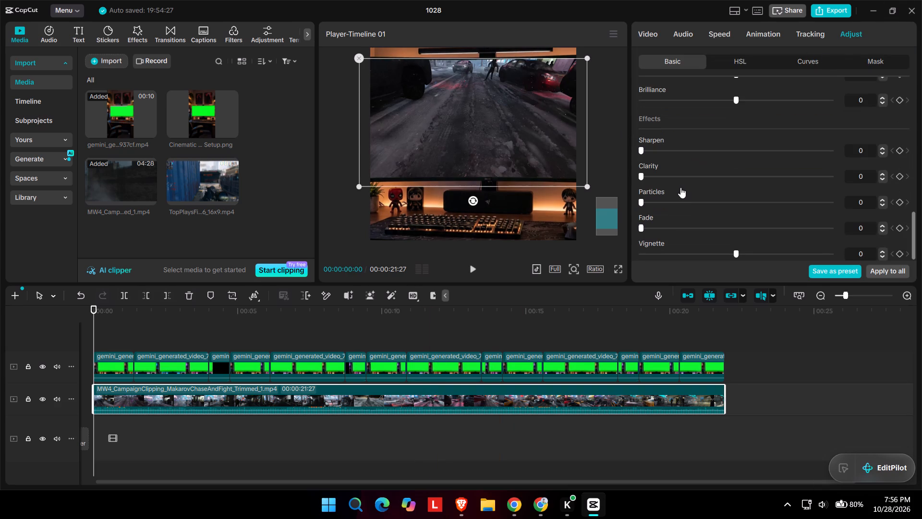
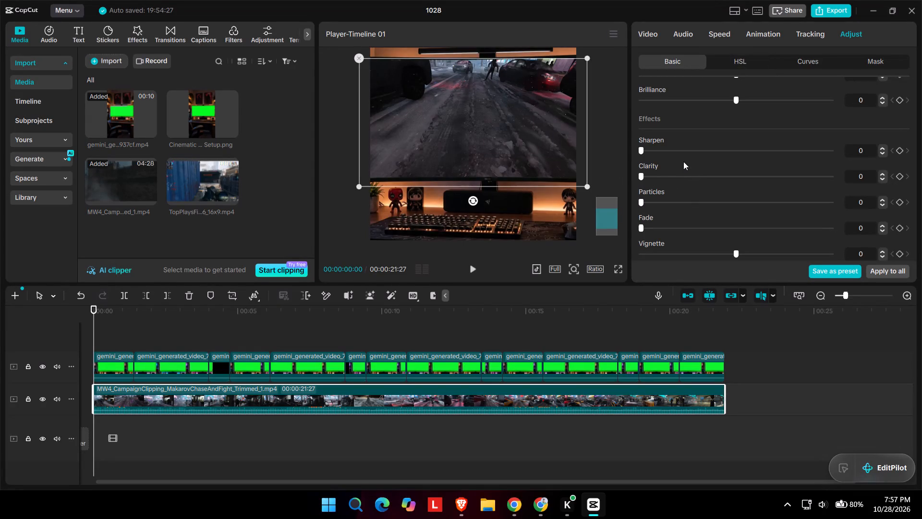
# Set the MW4 gameplay clip's Sharpen to 25.
pyautogui.click(672, 153)
pyautogui.tripleClick(885, 147)
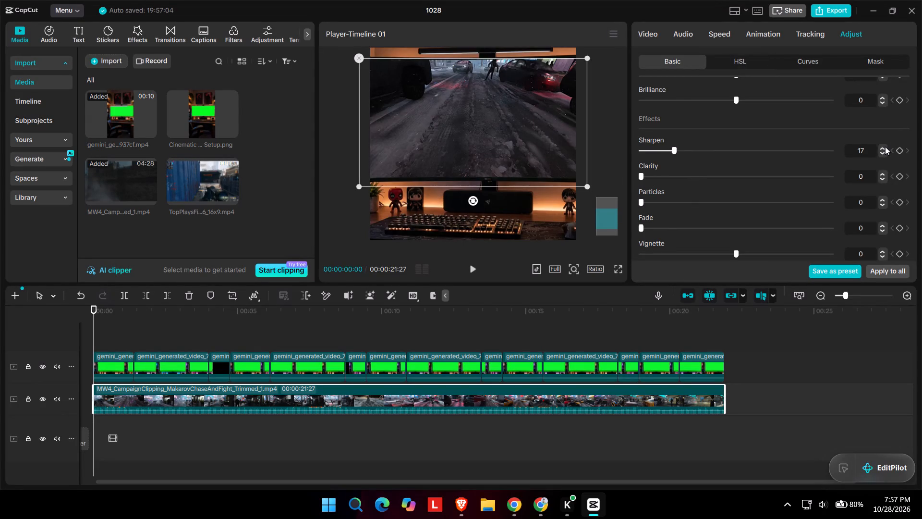
pyautogui.tripleClick(885, 147)
pyautogui.click(885, 147)
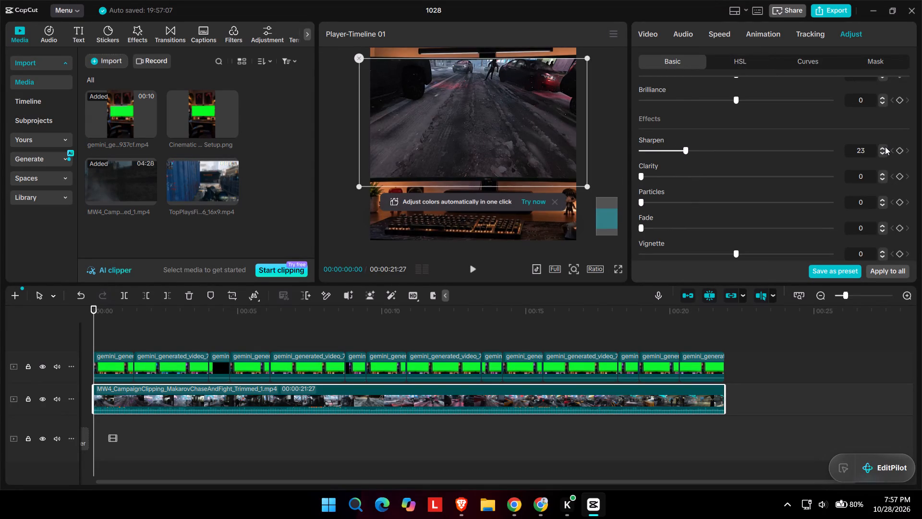
pyautogui.click(885, 147)
pyautogui.click(885, 147)
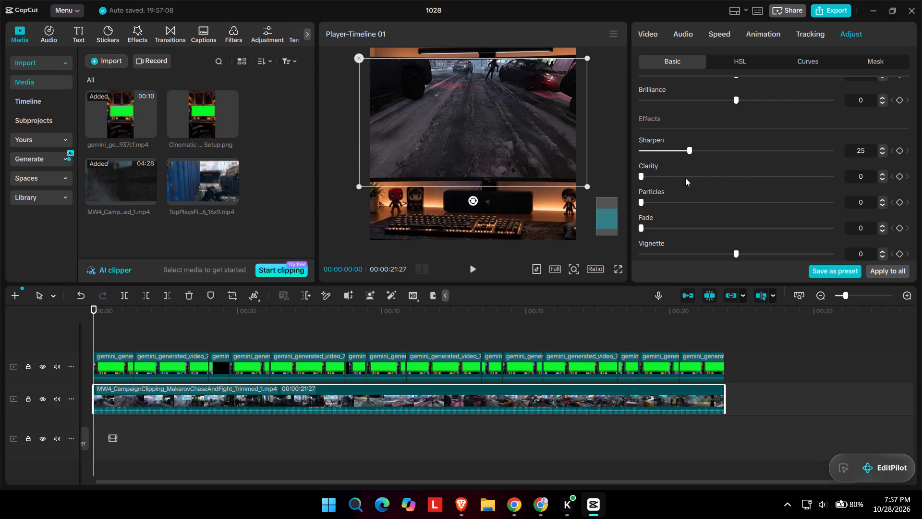
# Set the gameplay clip's colour Temp to 2.
pyautogui.scroll(3, 685, 178)
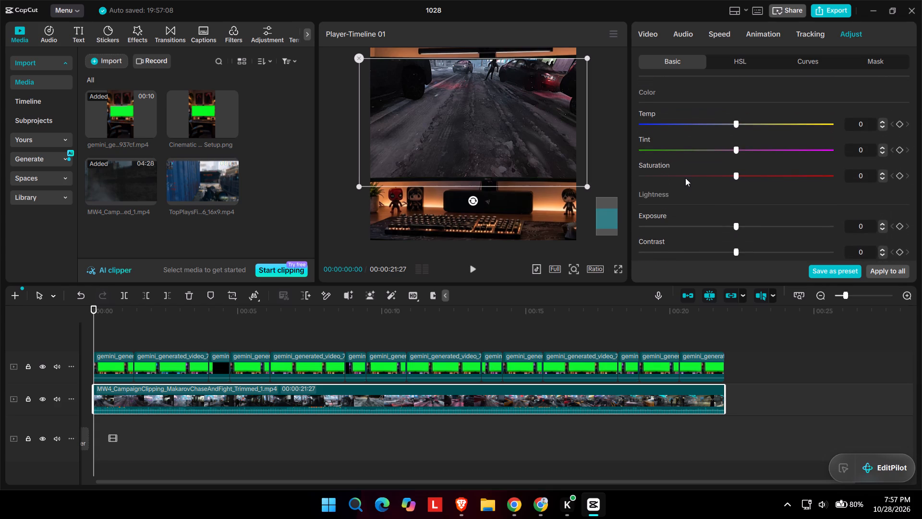
pyautogui.click(743, 124)
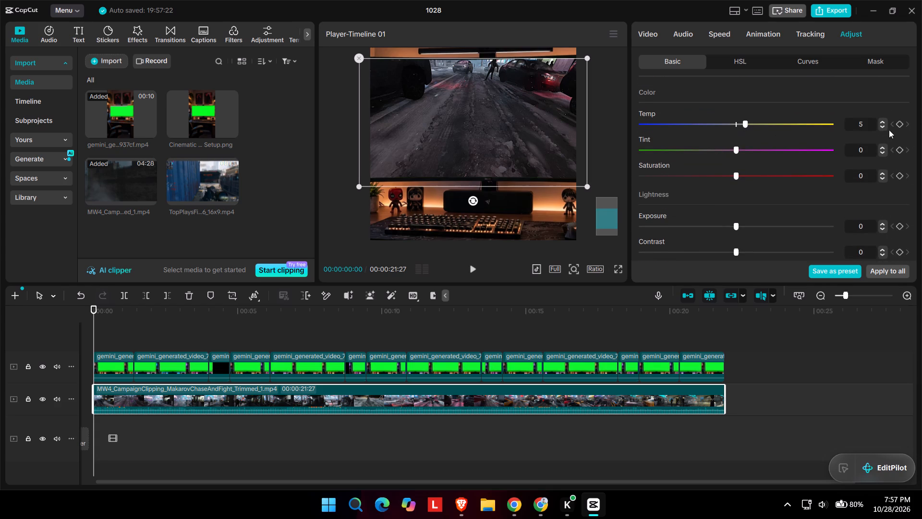
pyautogui.doubleClick(886, 126)
pyautogui.click(886, 126)
# Set the gameplay clip's Shadow to 8 and Contrast to 12.
pyautogui.scroll(-1, 739, 205)
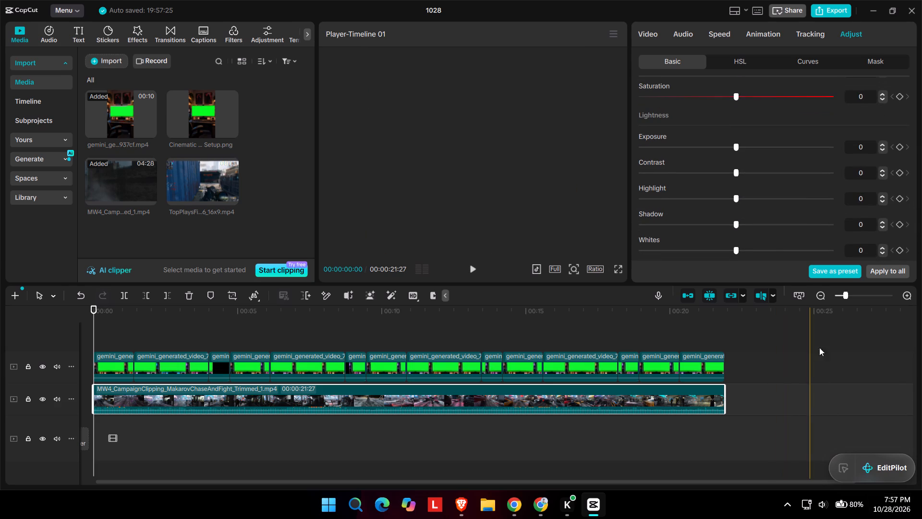
pyautogui.click(746, 225)
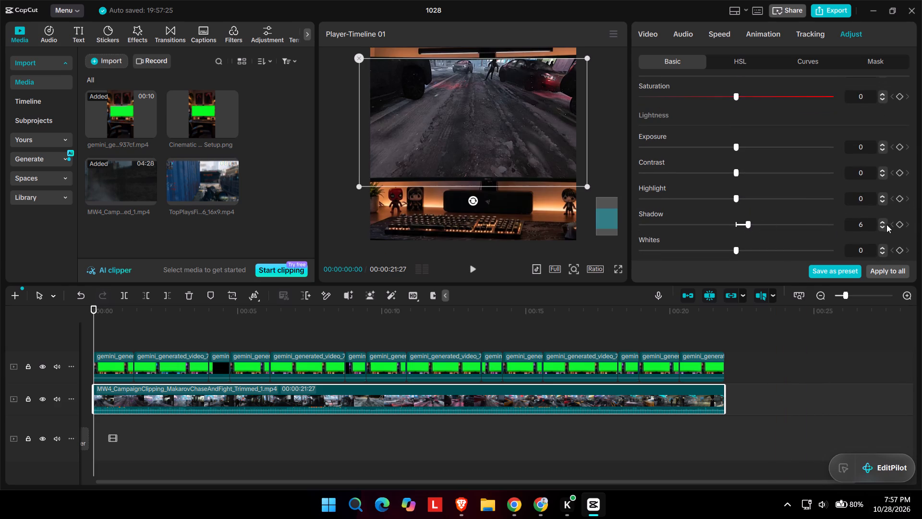
pyautogui.doubleClick(882, 223)
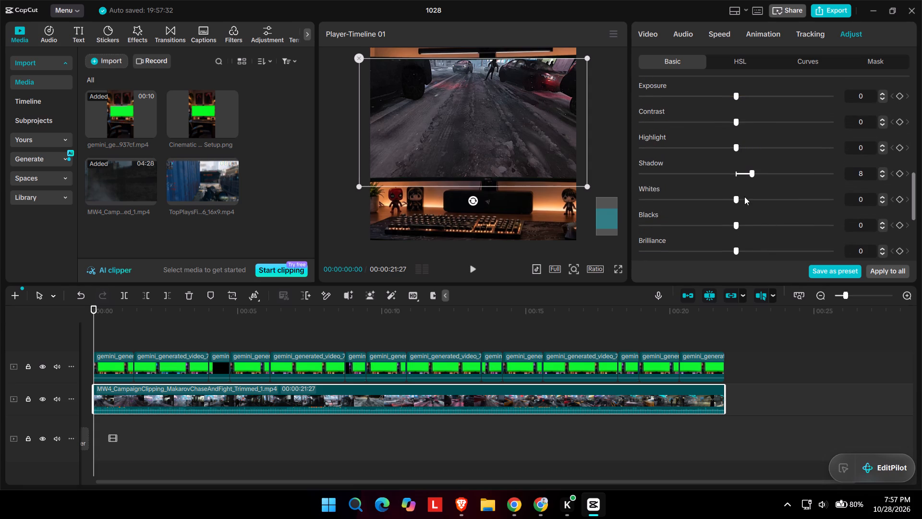
pyautogui.click(751, 123)
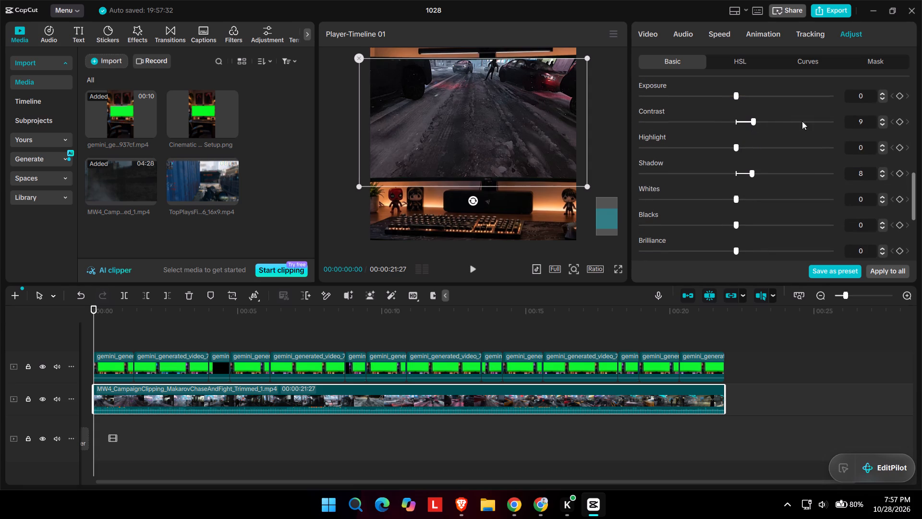
pyautogui.tripleClick(881, 121)
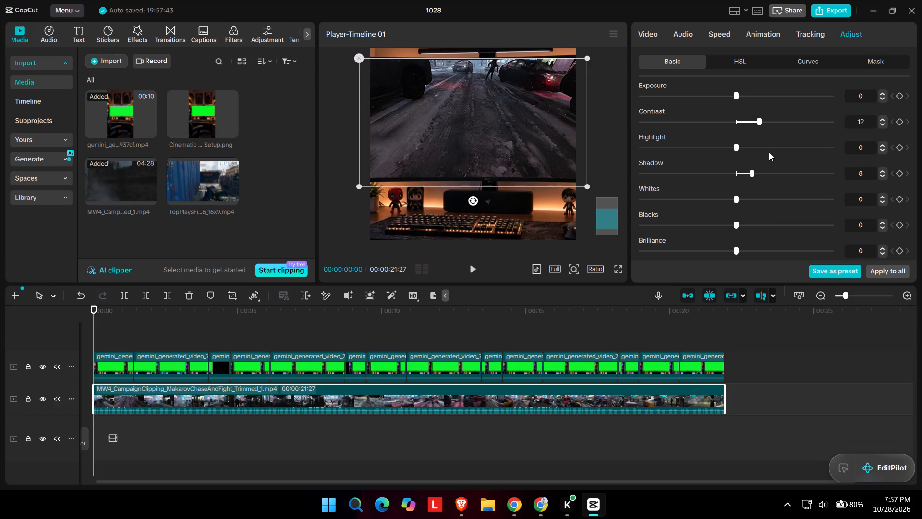
# Set the gameplay clip's Brilliance to 3.
pyautogui.scroll(-1, 769, 152)
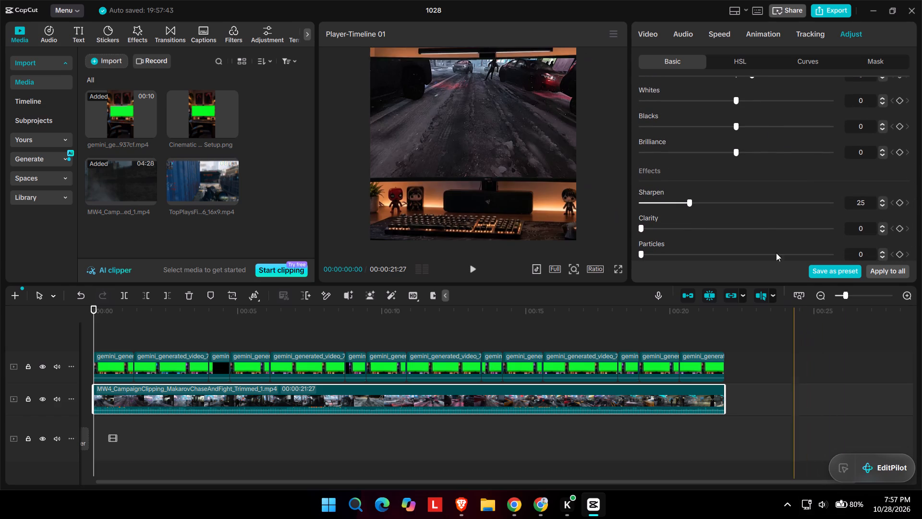
pyautogui.click(748, 153)
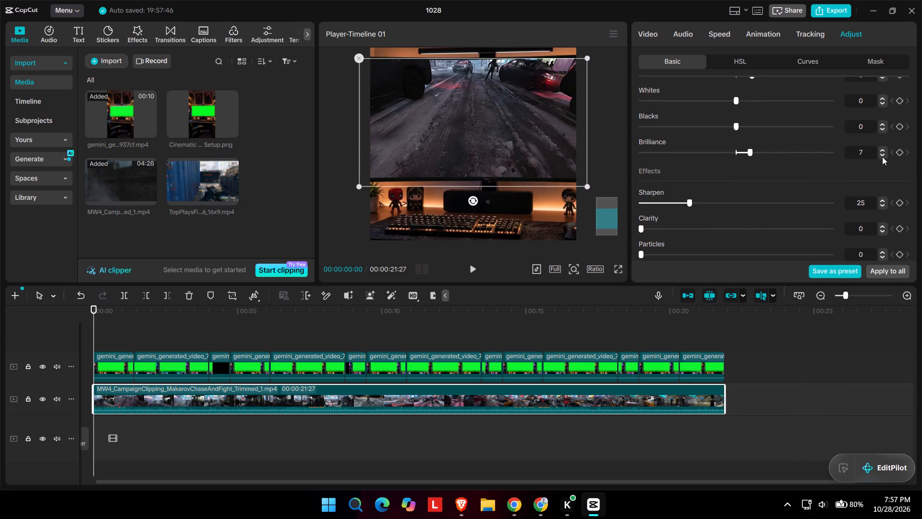
pyautogui.click(882, 157)
pyautogui.doubleClick(882, 157)
pyautogui.click(882, 157)
# Set the gameplay clip's Highlight to -15.
pyautogui.scroll(1, 713, 116)
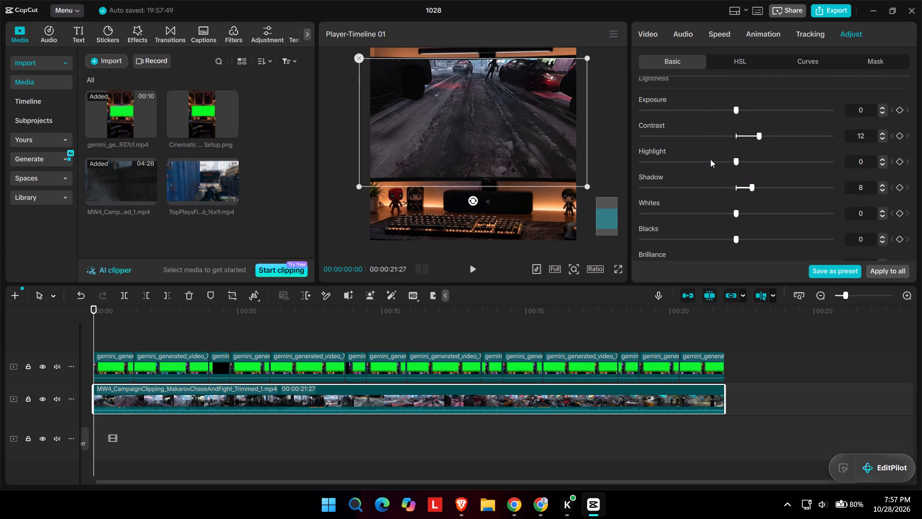
pyautogui.click(711, 159)
pyautogui.tripleClick(885, 165)
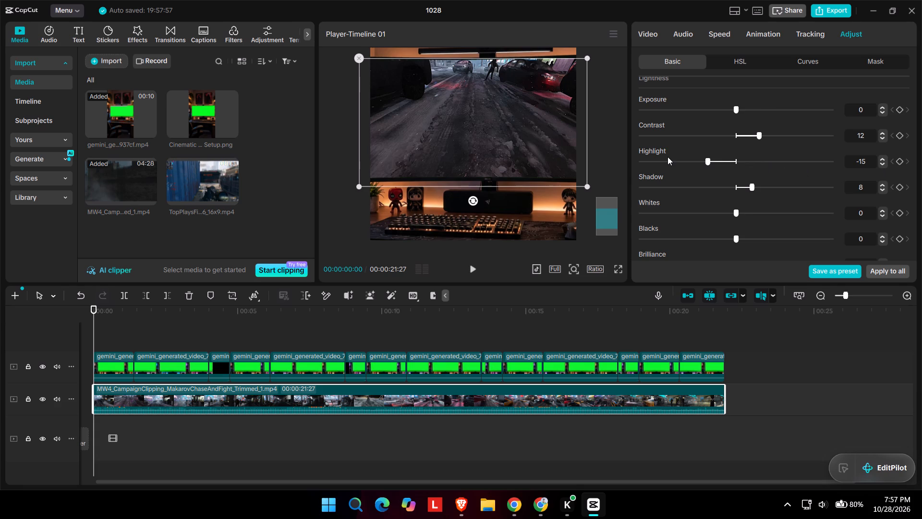
# Play the adjusted video in full-screen preview to check the look, and return to the editor.
pyautogui.scroll(-1, 667, 157)
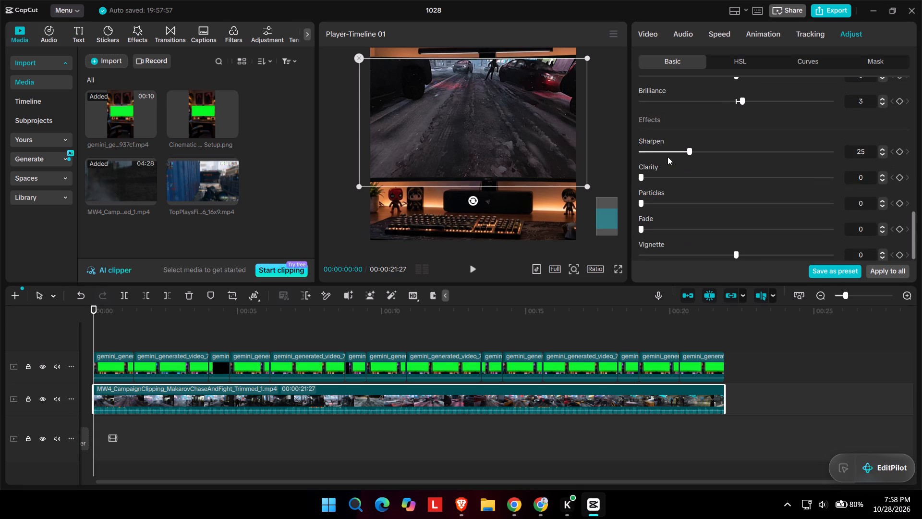
pyautogui.scroll(-2, 667, 157)
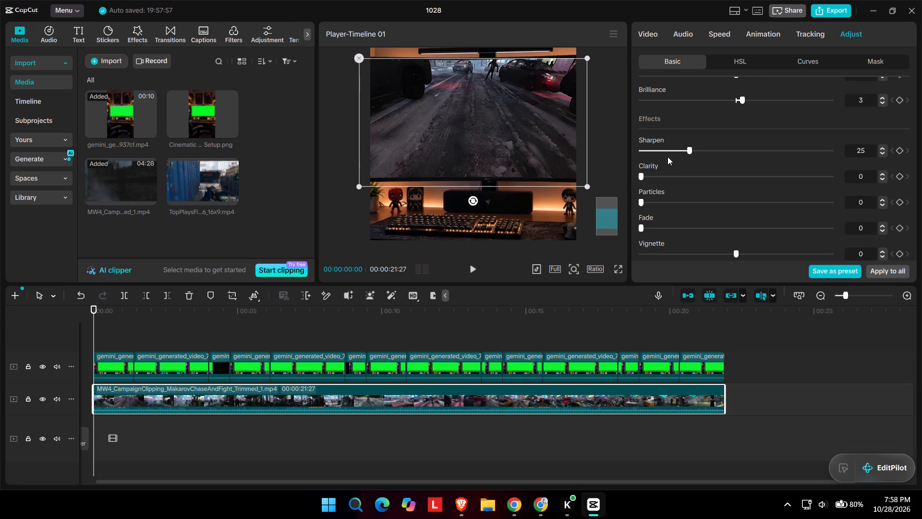
pyautogui.click(623, 276)
pyautogui.click(623, 270)
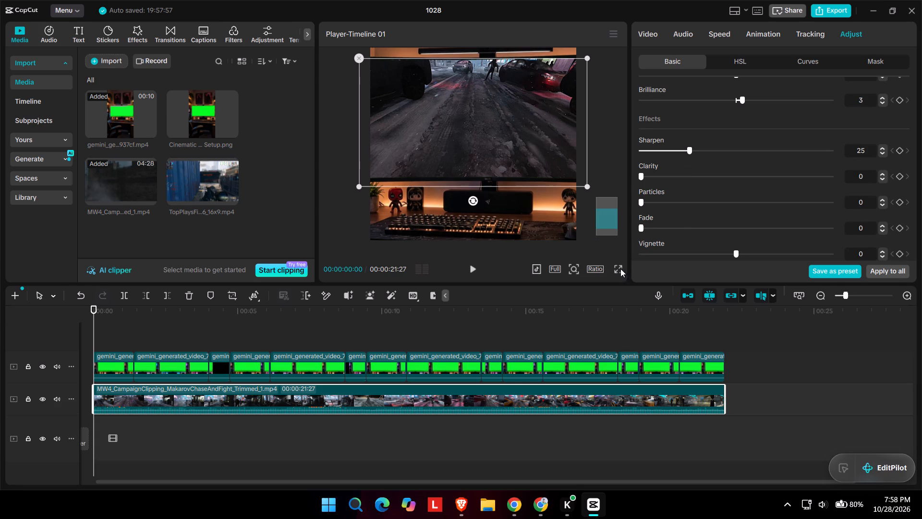
pyautogui.click(619, 269)
pyautogui.press('space')
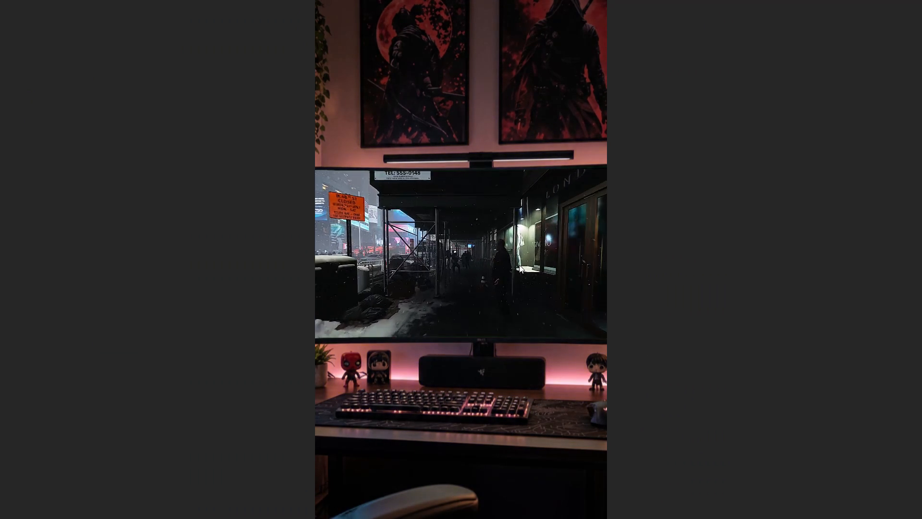
pyautogui.press('space')
pyautogui.click(624, 472)
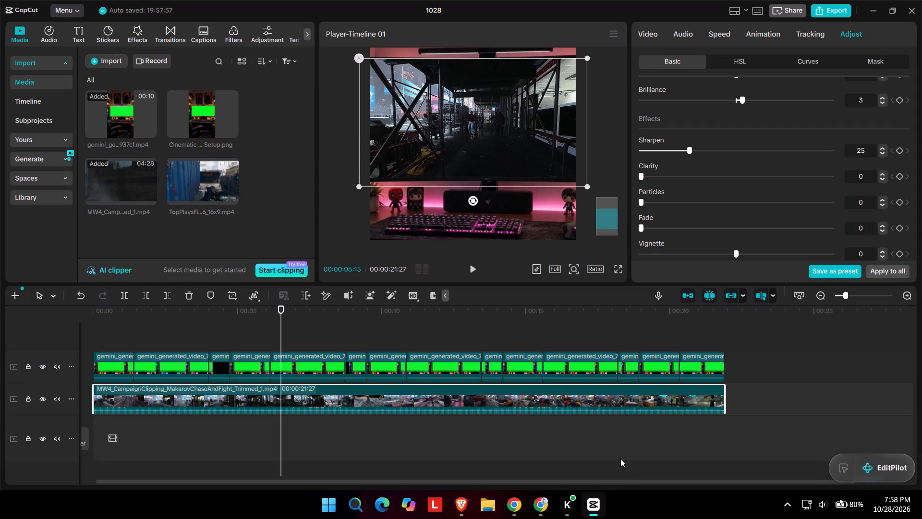
# Add a default text layer above the video tracks at the timeline's start and extend it to the end of the clips.
pyautogui.click(84, 35)
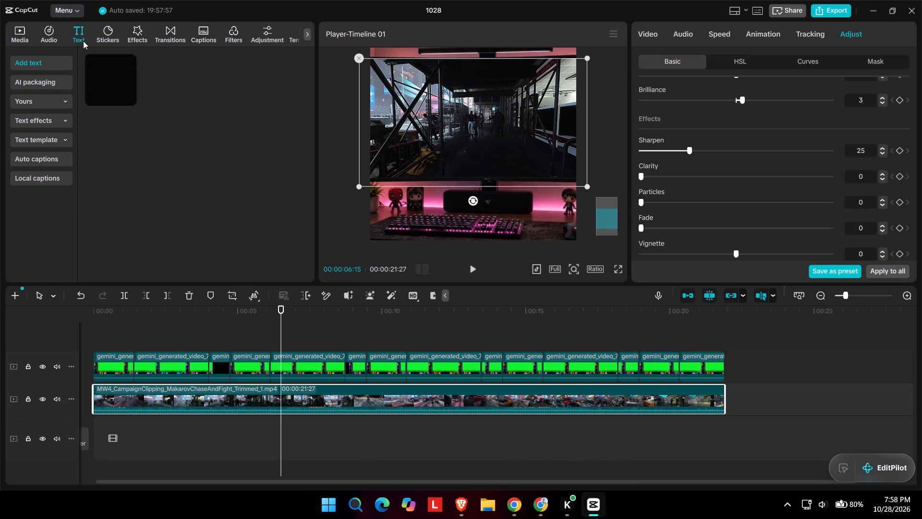
pyautogui.moveTo(103, 86); pyautogui.dragTo(97, 352)
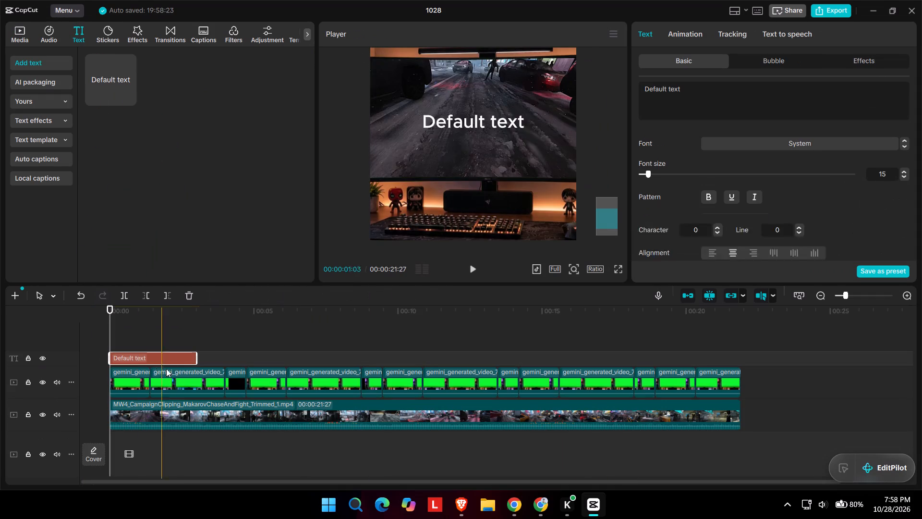
pyautogui.moveTo(197, 358); pyautogui.dragTo(739, 390)
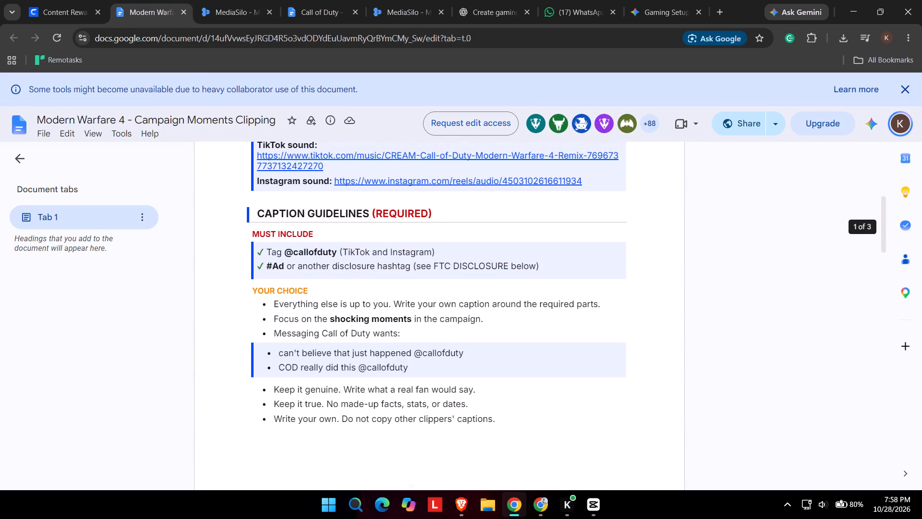
pyautogui.moveTo(313, 305); pyautogui.dragTo(399, 313)
pyautogui.click(400, 313)
pyautogui.scroll(-1, 400, 313)
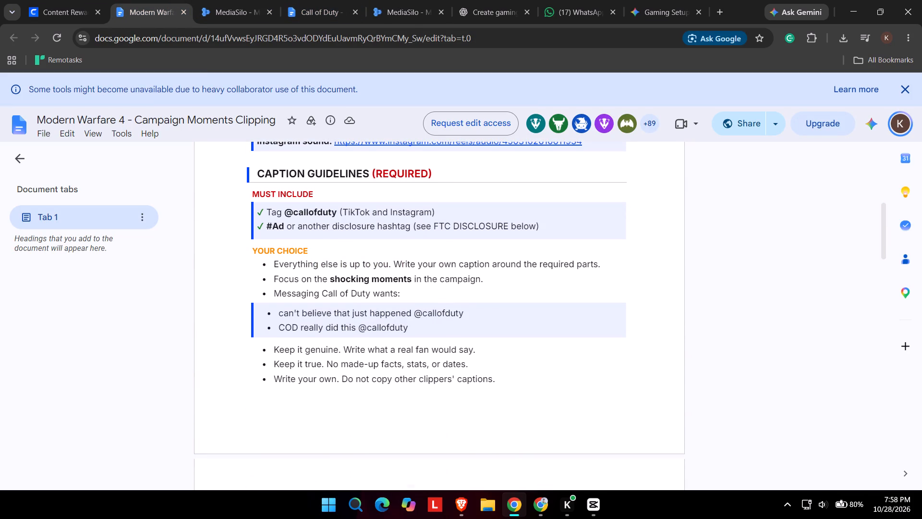
pyautogui.moveTo(290, 316); pyautogui.dragTo(403, 328)
pyautogui.click(403, 328)
pyautogui.scroll(-2, 402, 328)
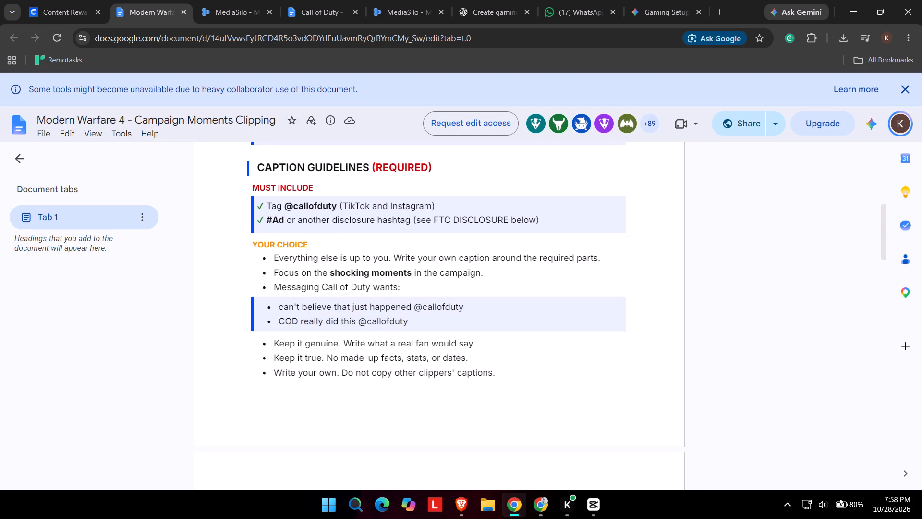
pyautogui.moveTo(296, 323); pyautogui.dragTo(404, 326)
pyautogui.click(404, 326)
# Review the brief's FTC disclosure, on-screen text, editing and audio rules, and return to CapCut.
pyautogui.scroll(-1, 400, 326)
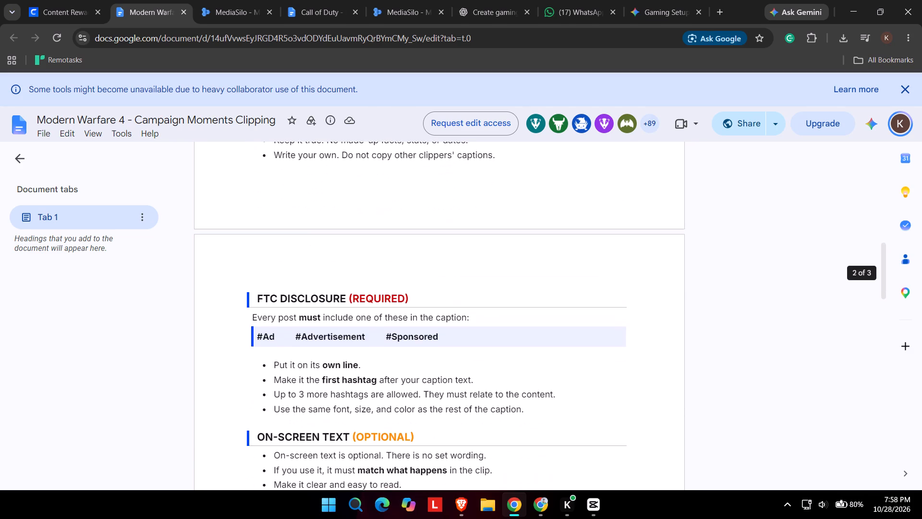
pyautogui.scroll(-4, 346, 329)
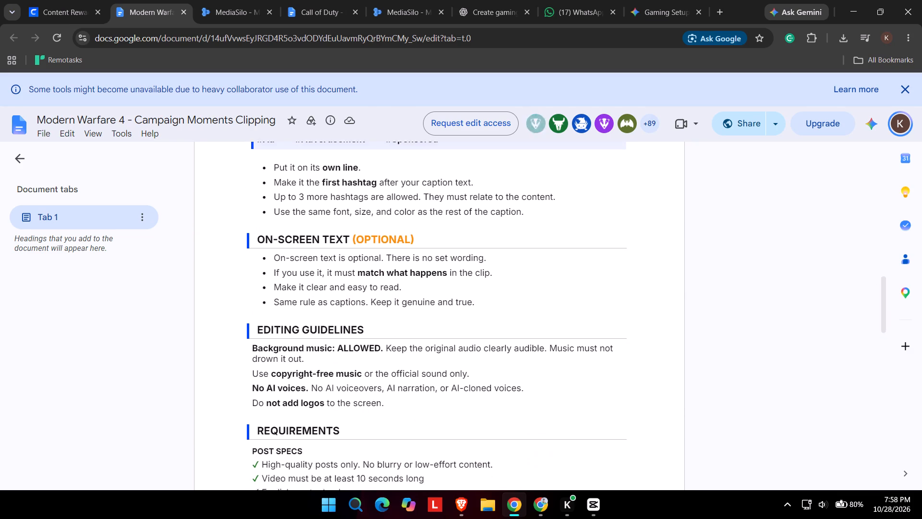
pyautogui.scroll(-1, 336, 322)
pyautogui.scroll(7, 335, 321)
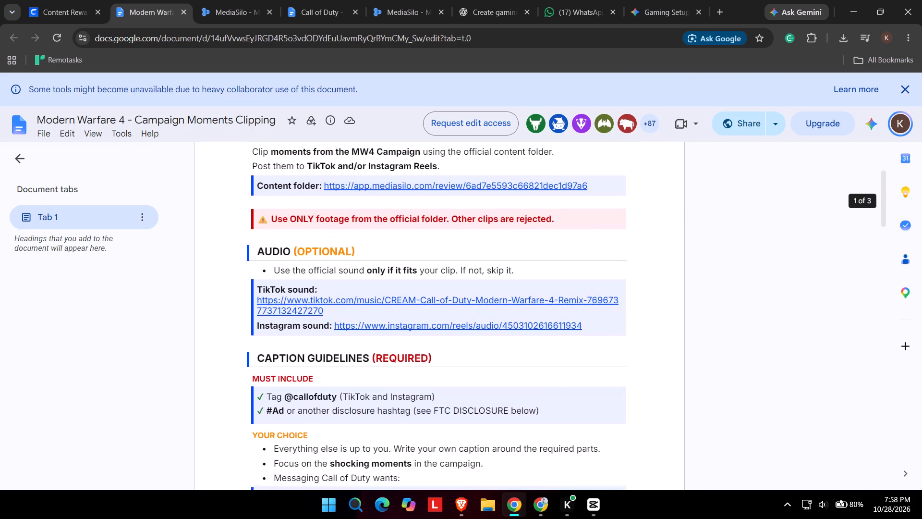
pyautogui.scroll(1, 335, 321)
pyautogui.click(592, 504)
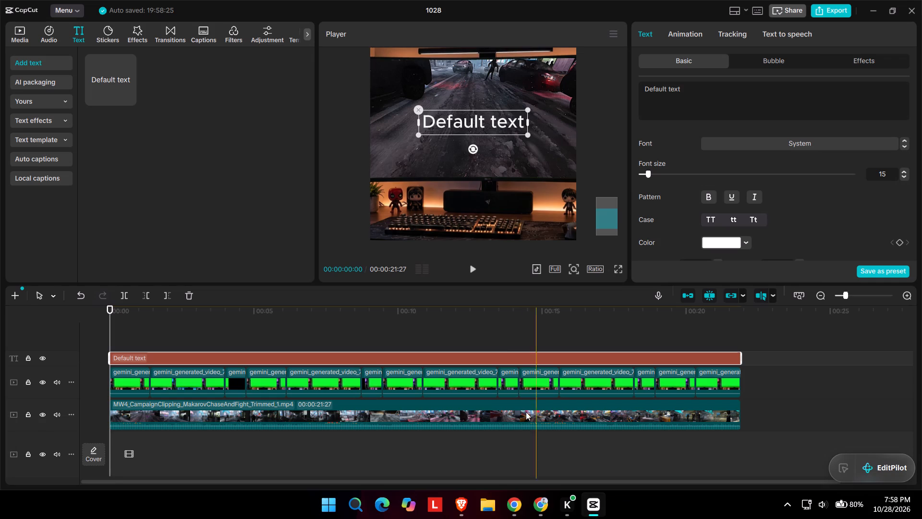
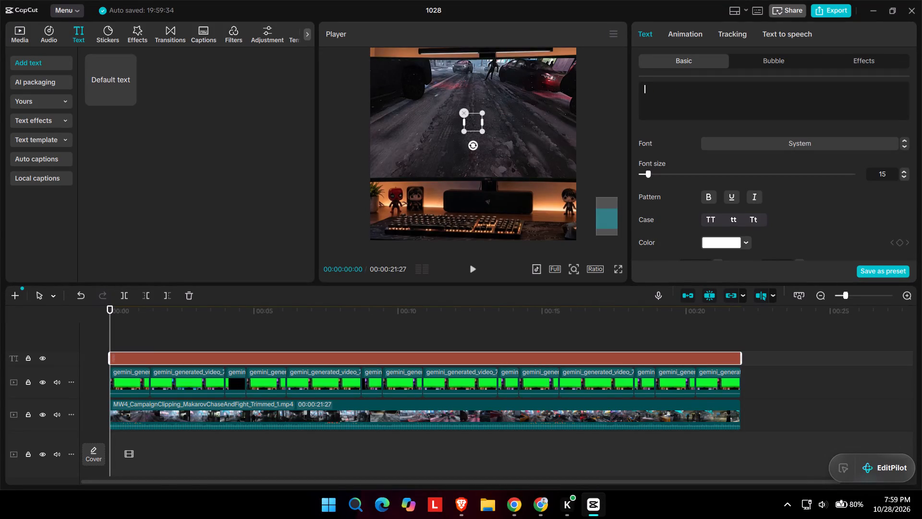
# Enter "MOVIE GAME" as the content of the text layer above the video tracks.
pyautogui.press('m')
pyautogui.write('OVIE')
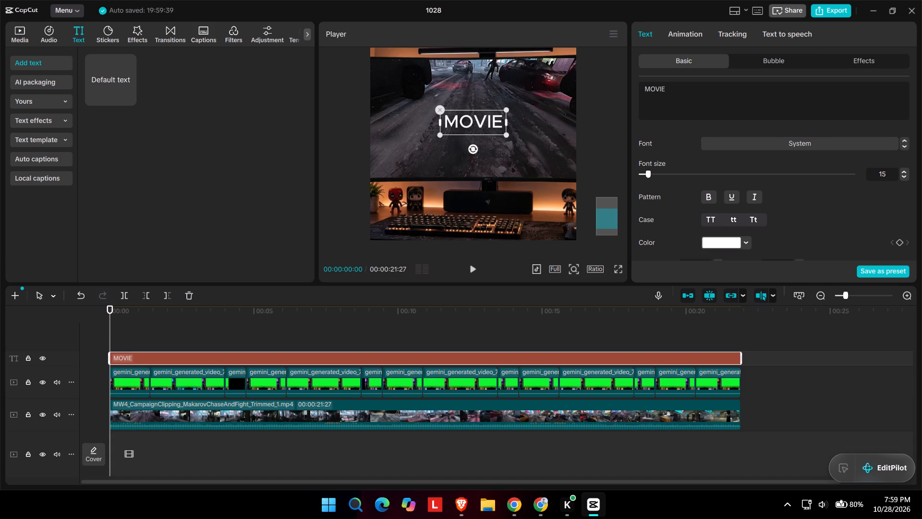
pyautogui.press('space')
pyautogui.write('GAME')
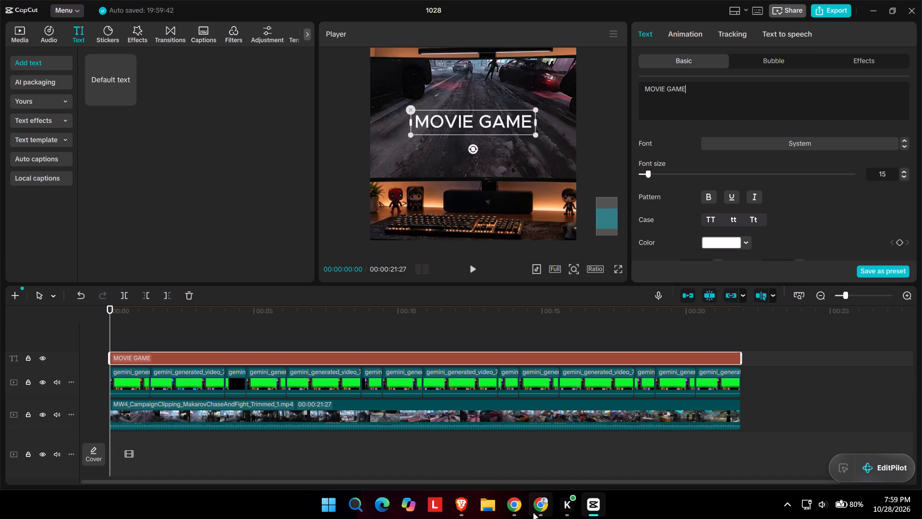
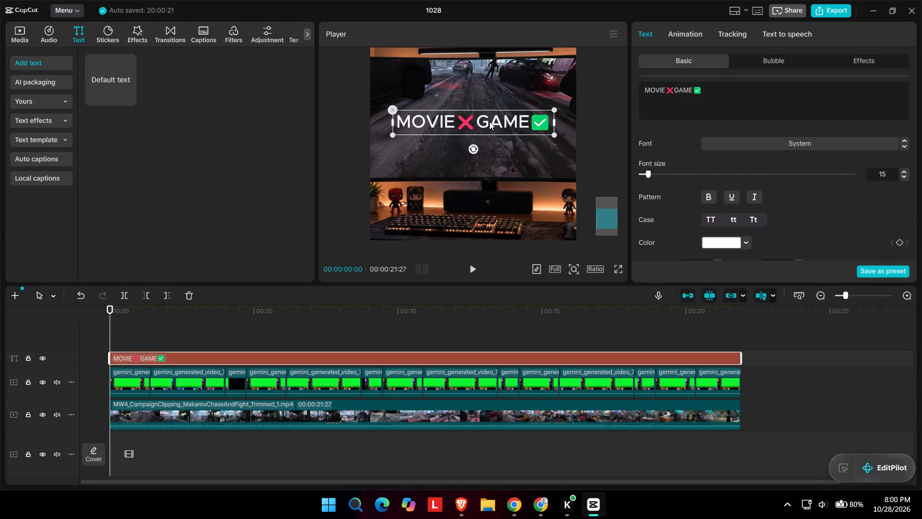
# Set the font of the MOVIE ❌ GAME ✅ text to Lalezar.
pyautogui.keyDown('ctrl'); pyautogui.scroll(1, 485, 122); pyautogui.keyUp('ctrl')
pyautogui.scroll(1, 518, 117)
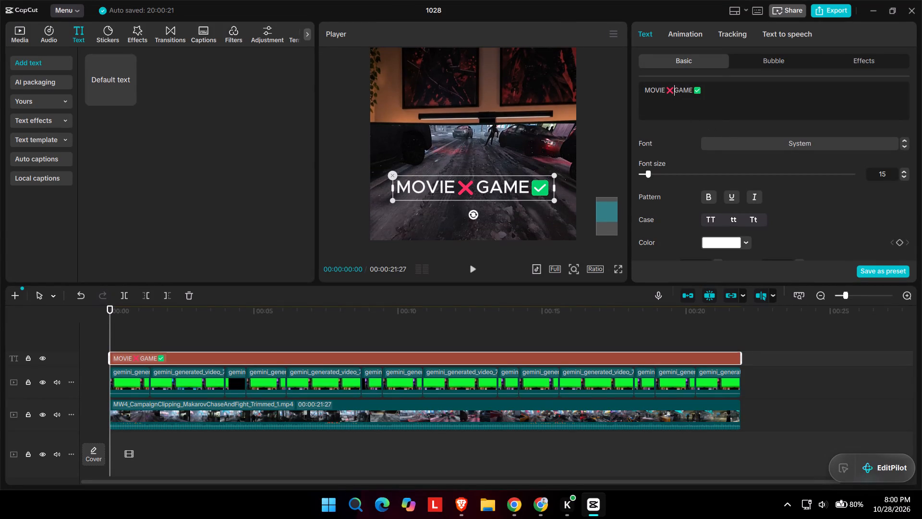
pyautogui.tripleClick(680, 88)
pyautogui.click(735, 142)
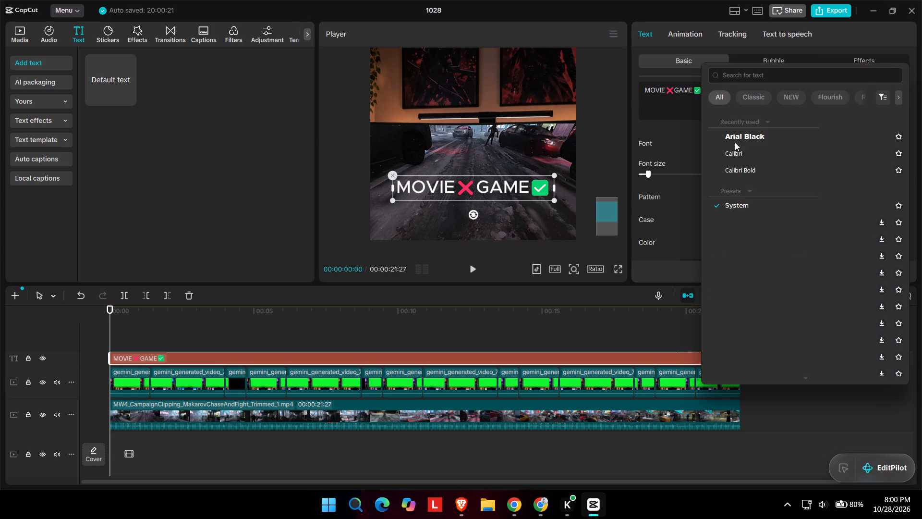
pyautogui.scroll(-1, 744, 224)
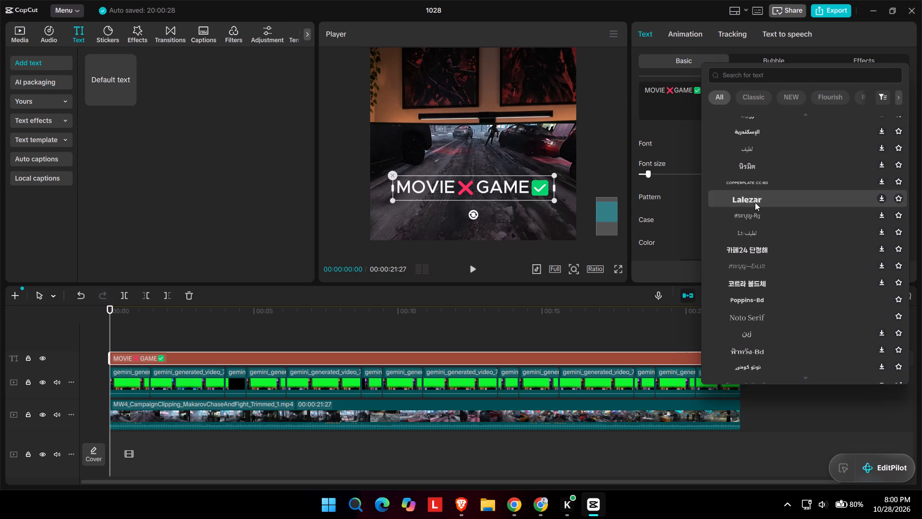
pyautogui.click(755, 202)
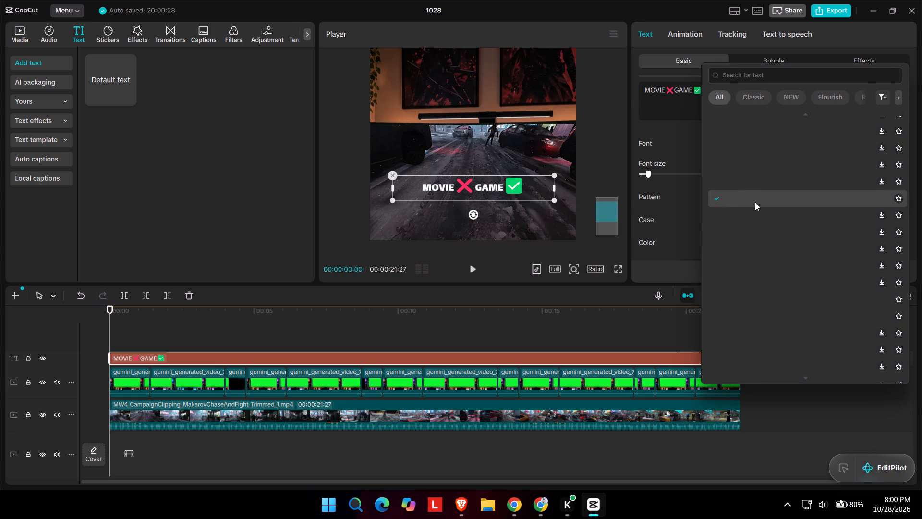
pyautogui.scroll(-1, 755, 202)
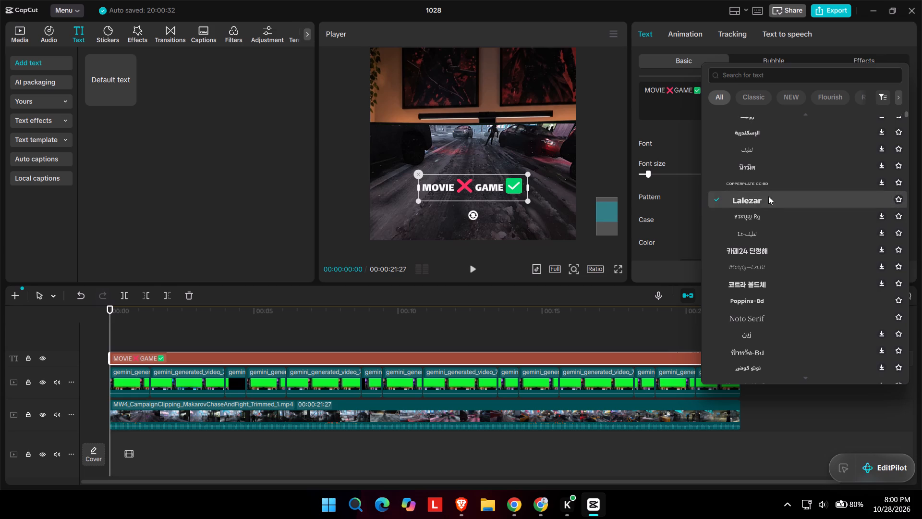
pyautogui.click(668, 144)
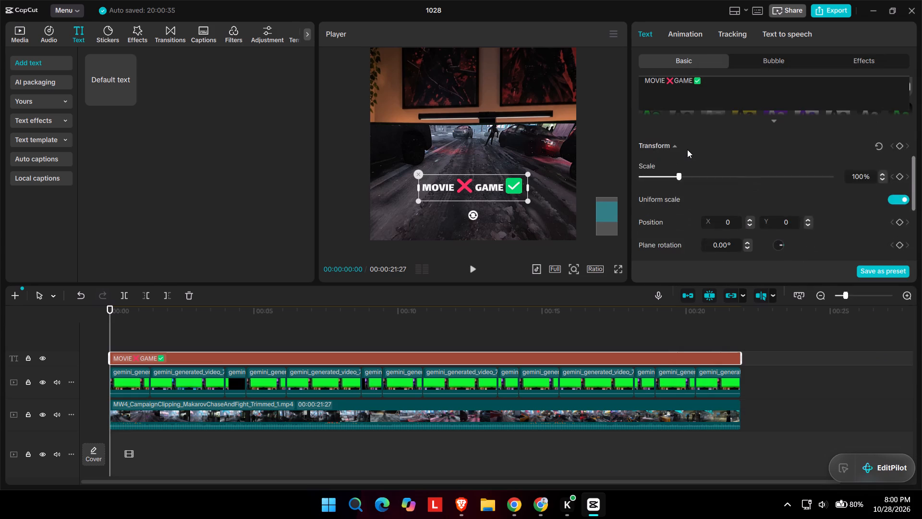
# Apply the preset style with white letters and a black outline to the MOVIE GAME text.
pyautogui.hscroll(-1, 687, 149)
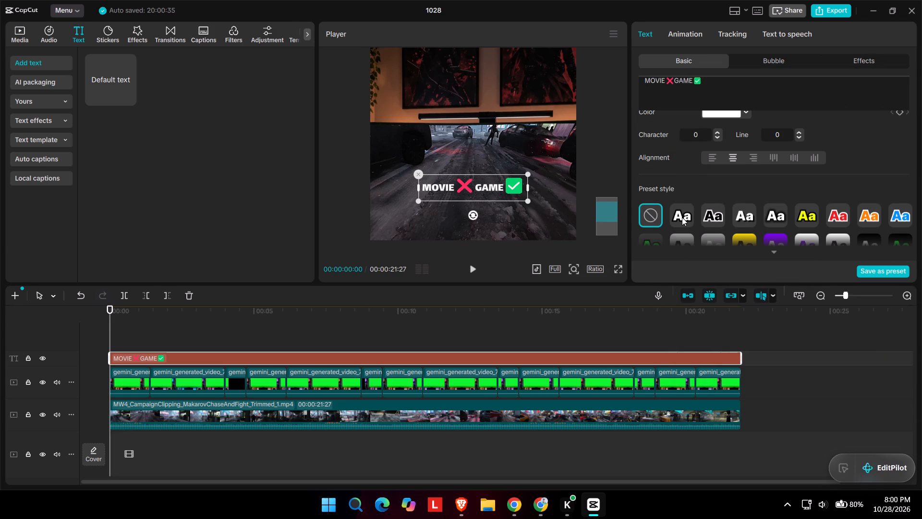
pyautogui.click(682, 217)
# Enable a glow on the MOVIE GAME text using the second glow style.
pyautogui.hscroll(-1, 683, 217)
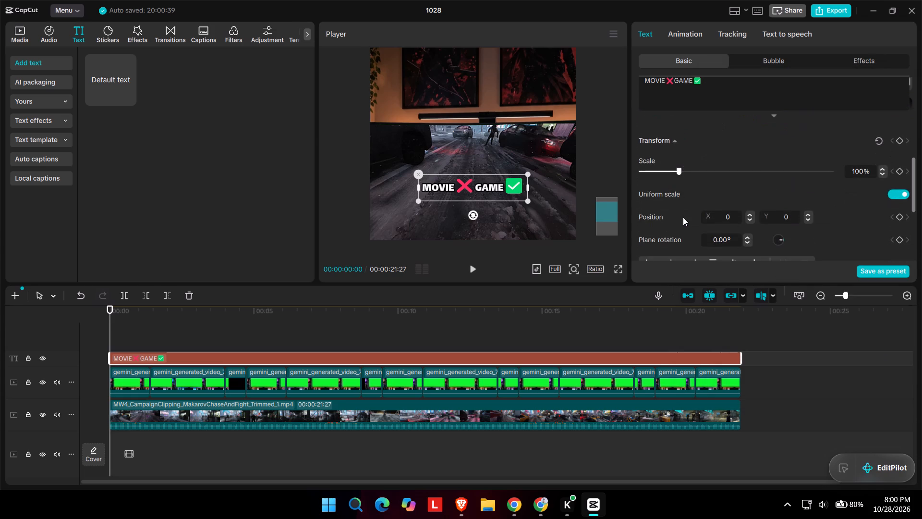
pyautogui.hscroll(-1, 684, 217)
pyautogui.scroll(-3, 684, 217)
pyautogui.scroll(-1, 643, 163)
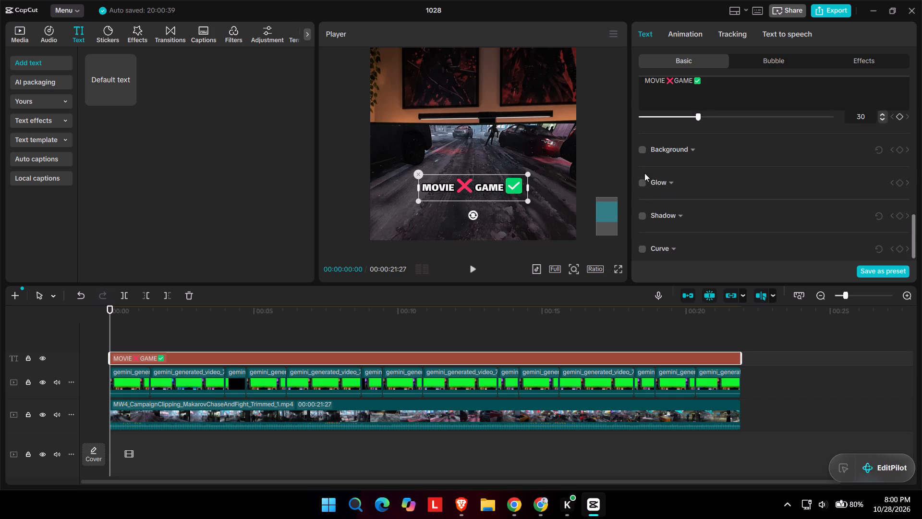
pyautogui.click(646, 184)
pyautogui.click(646, 184)
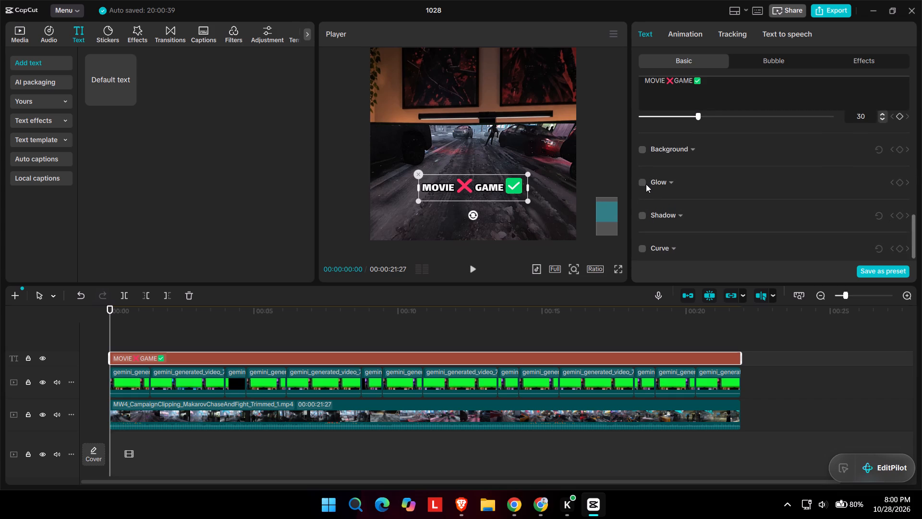
pyautogui.click(643, 184)
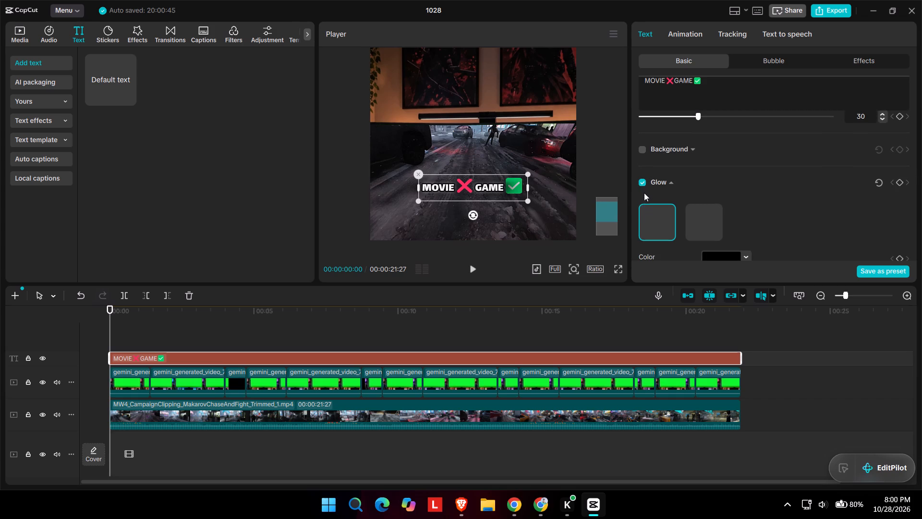
pyautogui.scroll(-1, 652, 201)
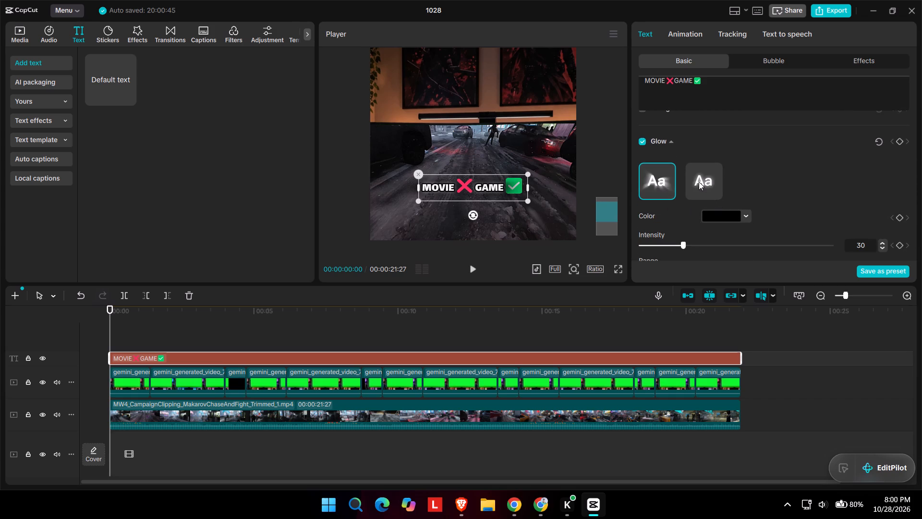
pyautogui.click(699, 182)
# Set the text's glow colour to white, with intensity 41 and range 41.
pyautogui.scroll(-1, 698, 185)
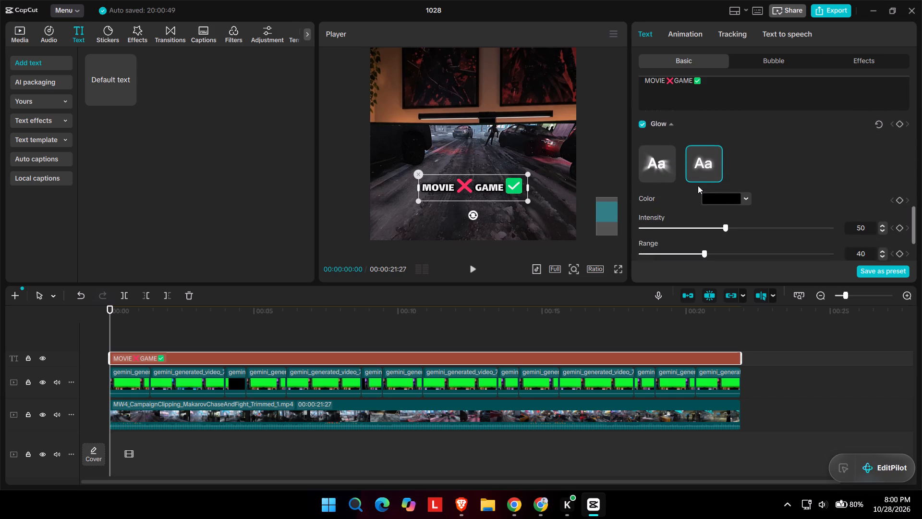
pyautogui.scroll(-1, 698, 185)
pyautogui.click(737, 170)
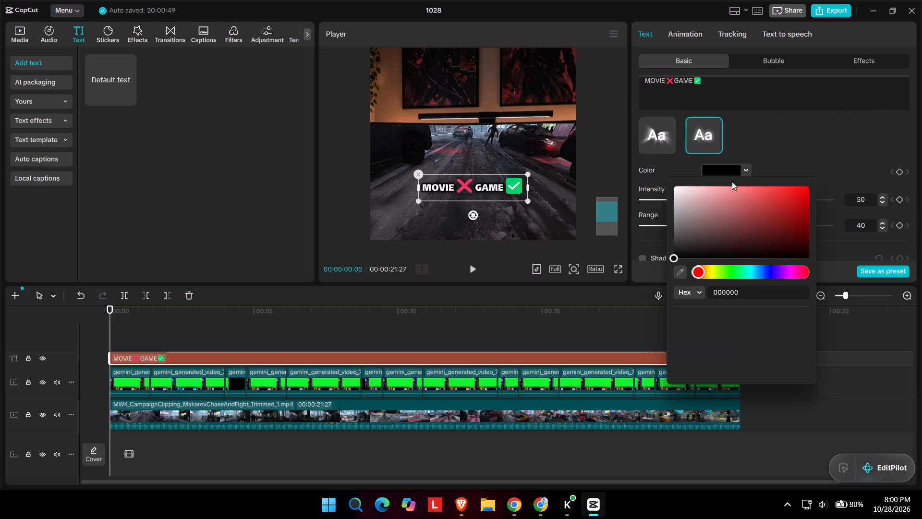
pyautogui.click(703, 321)
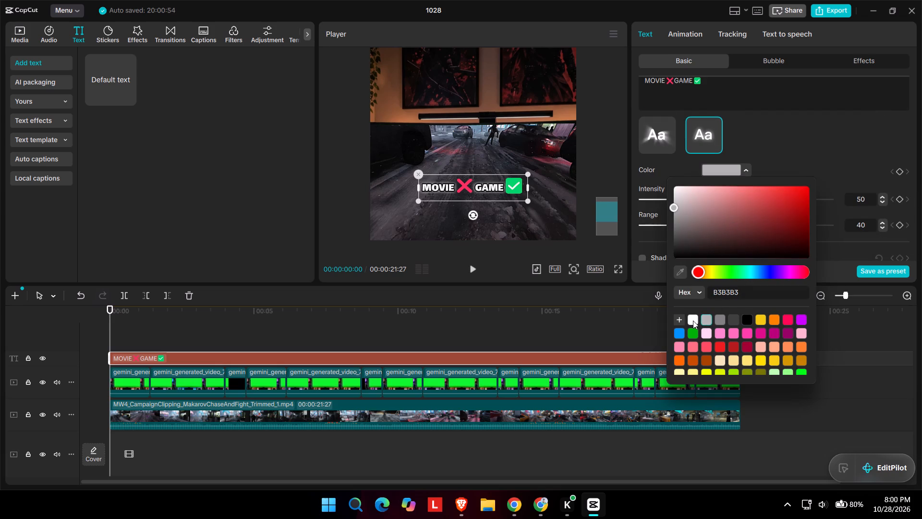
pyautogui.click(693, 321)
pyautogui.click(767, 144)
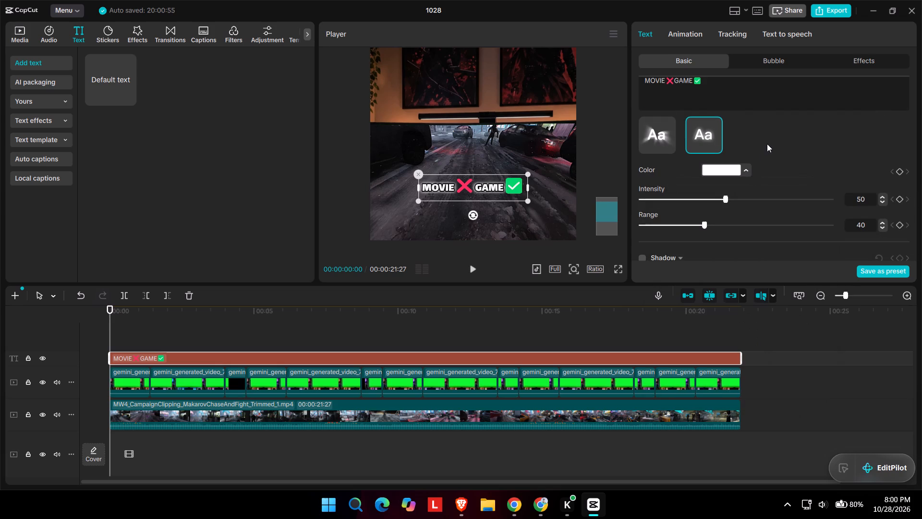
pyautogui.moveTo(723, 200); pyautogui.dragTo(708, 203)
pyautogui.moveTo(708, 203); pyautogui.dragTo(707, 204)
pyautogui.click(704, 225)
# Move the MOVIE GAME text up over the light bar above the monitor and check it in full-screen playback.
pyautogui.moveTo(486, 191); pyautogui.dragTo(483, 117)
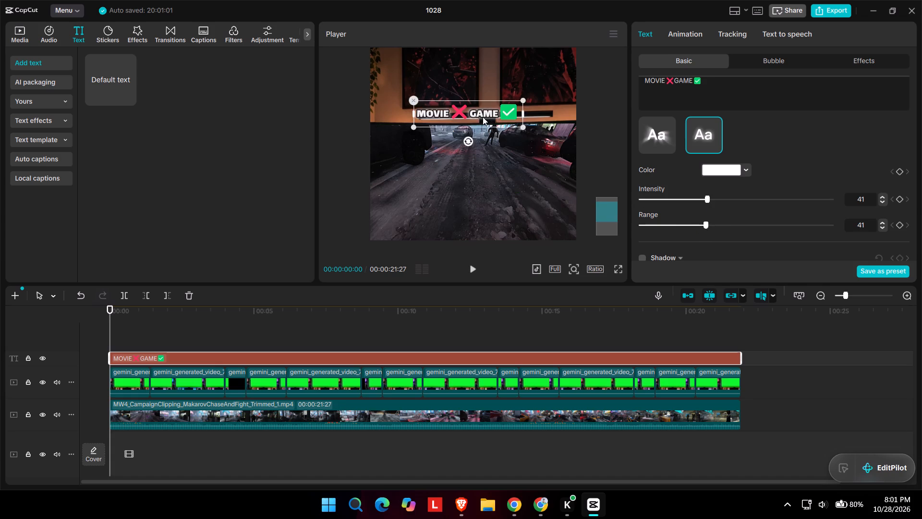
pyautogui.moveTo(483, 117); pyautogui.dragTo(507, 118)
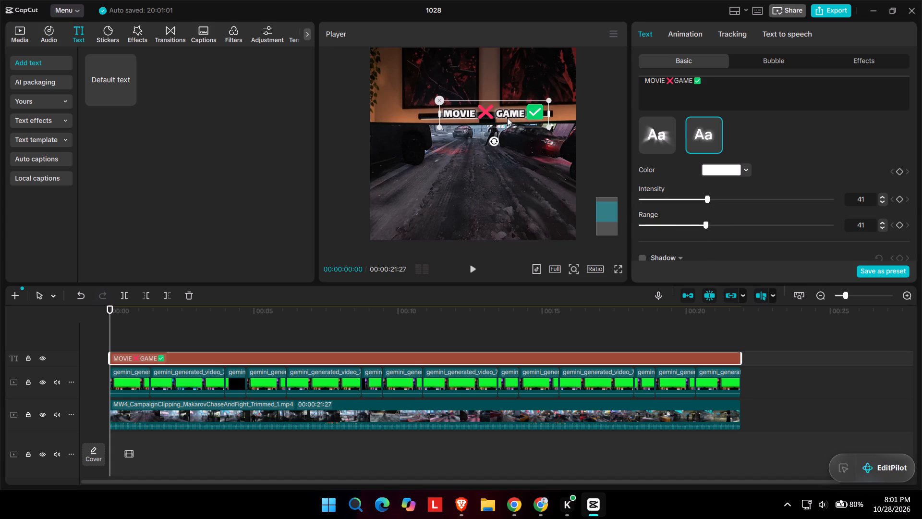
pyautogui.moveTo(507, 118); pyautogui.dragTo(507, 117)
pyautogui.click(621, 271)
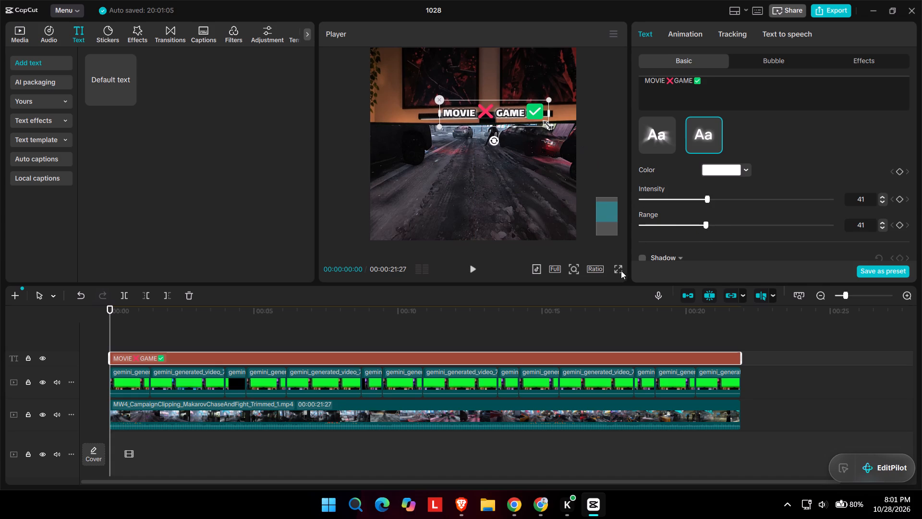
pyautogui.press('space')
pyautogui.press('space')
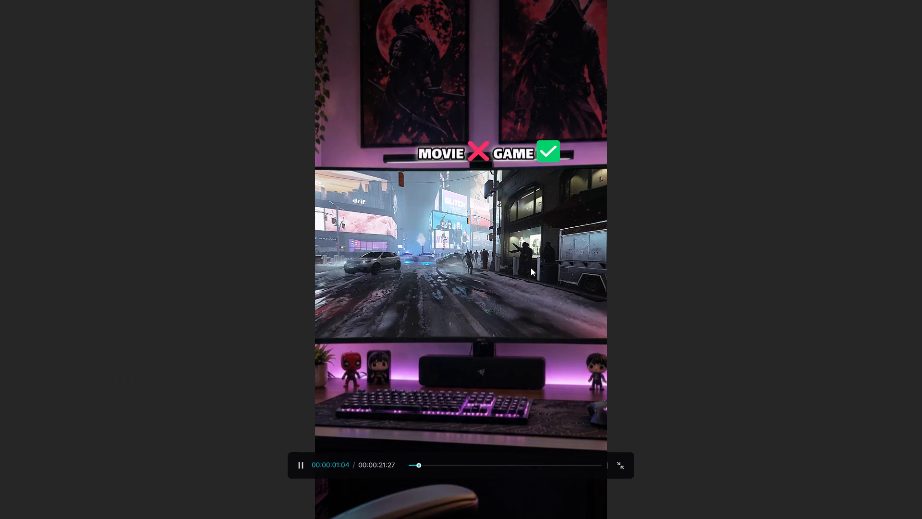
pyautogui.click(615, 465)
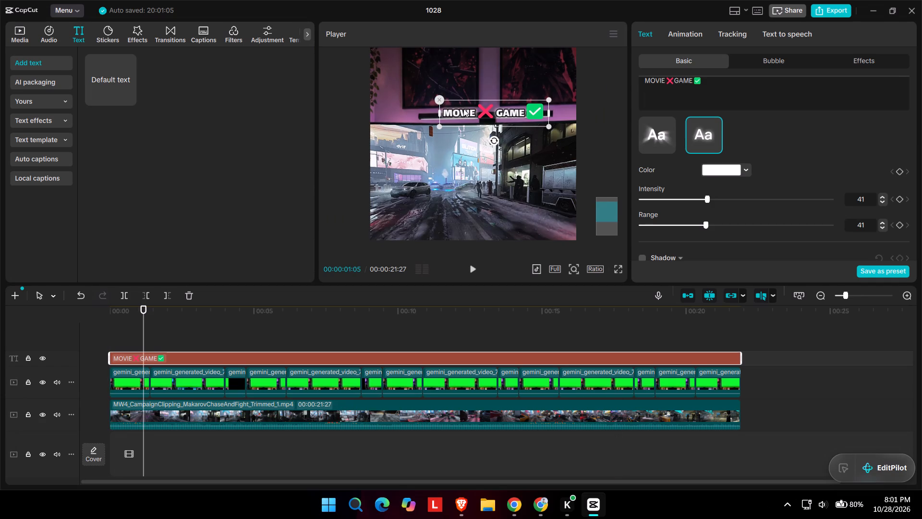
# Enlarge the MOVIE GAME text to 121%, position it at X 145, Y 781, and check it in full-screen playback.
pyautogui.click(437, 97)
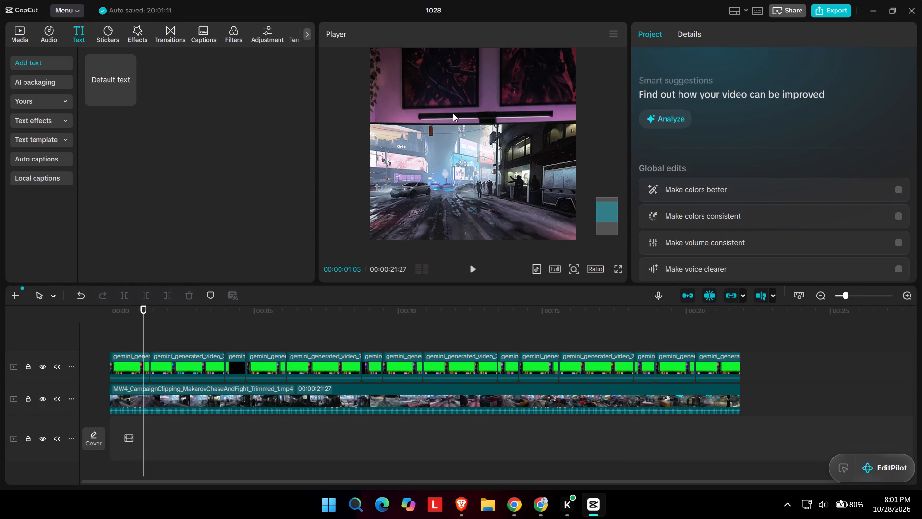
pyautogui.hotkey('ctrl', 'z')
pyautogui.moveTo(546, 101); pyautogui.dragTo(550, 99)
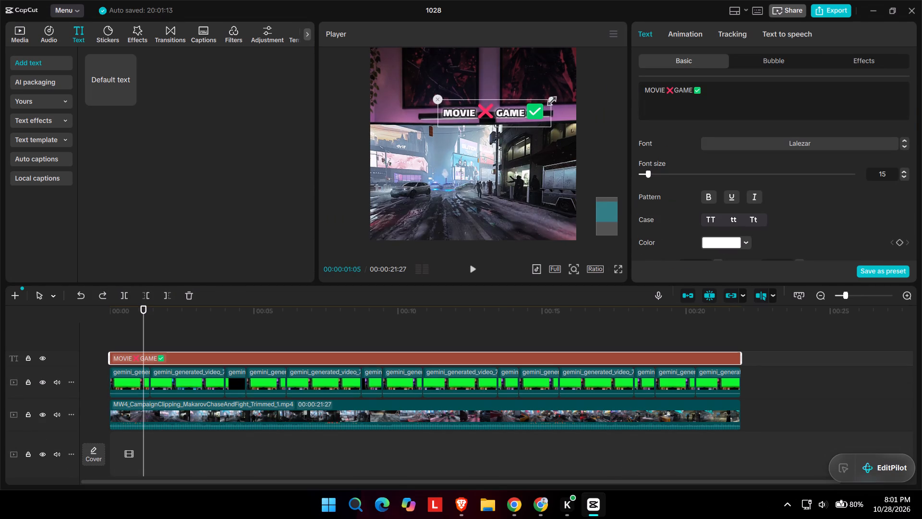
pyautogui.moveTo(550, 99); pyautogui.dragTo(563, 93)
pyautogui.moveTo(532, 111); pyautogui.dragTo(525, 111)
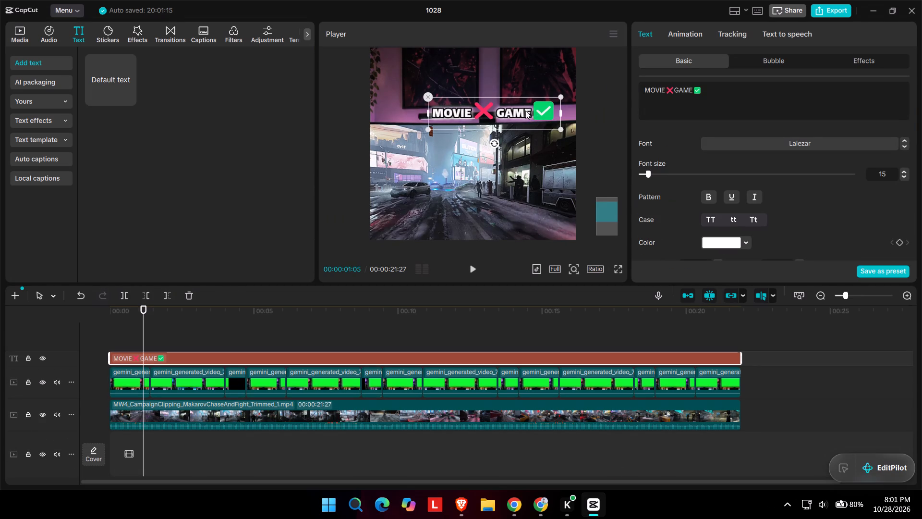
pyautogui.moveTo(525, 111); pyautogui.dragTo(523, 110)
pyautogui.click(523, 110)
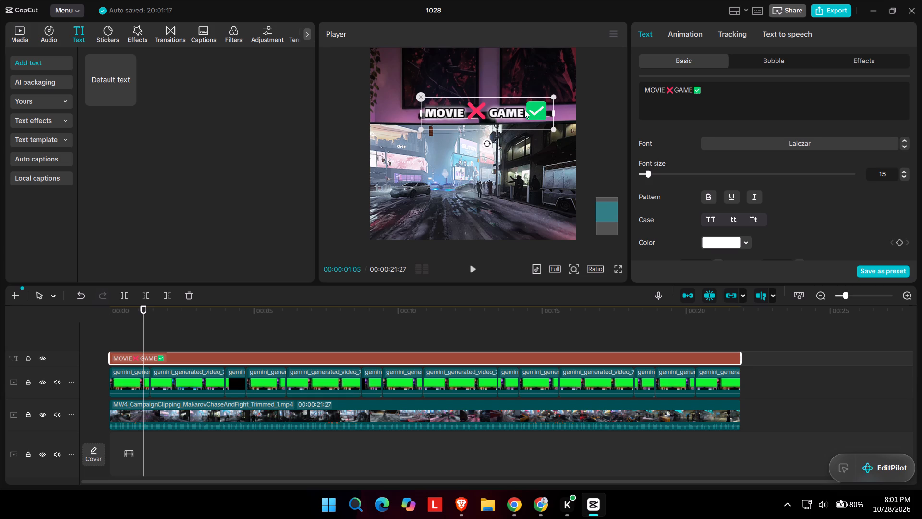
pyautogui.click(610, 266)
pyautogui.click(614, 267)
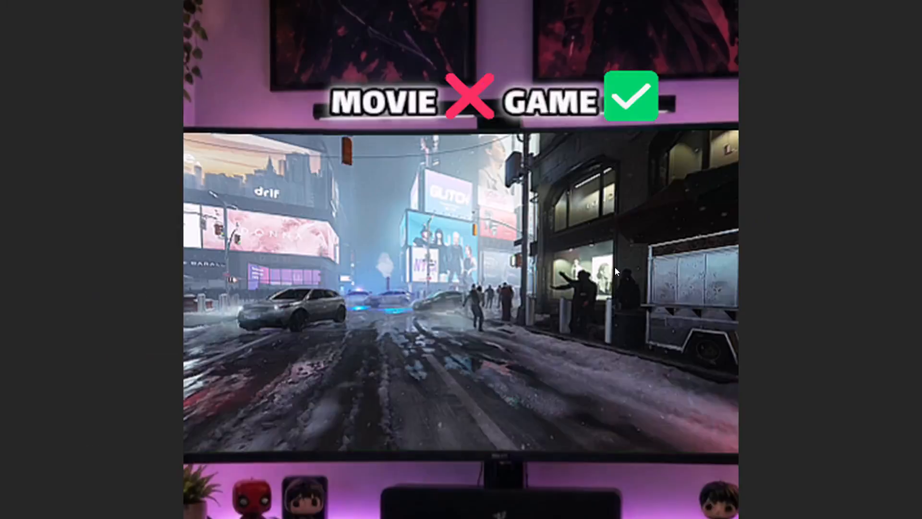
pyautogui.press('space')
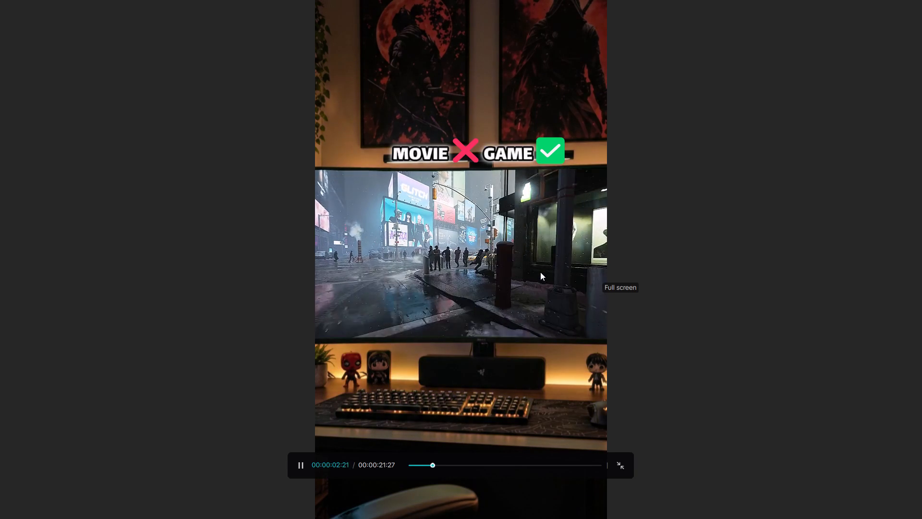
pyautogui.press('space')
pyautogui.click(593, 364)
pyautogui.click(623, 470)
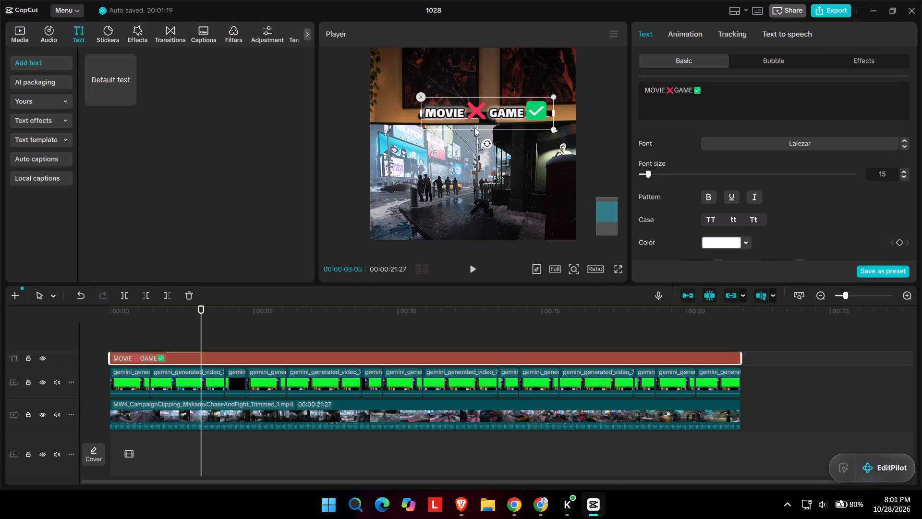
# Adjust the MOVIE GAME text's plane rotation to -1.00°.
pyautogui.click(488, 144)
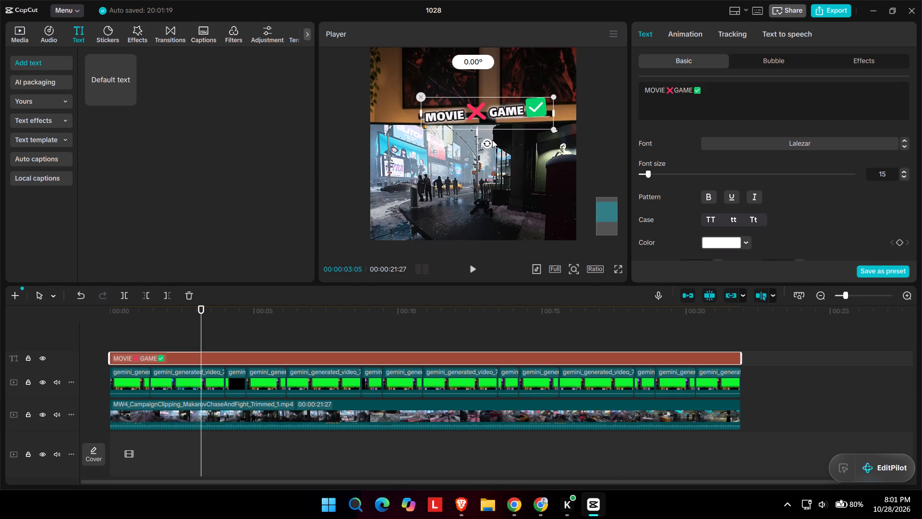
pyautogui.scroll(-1, 667, 173)
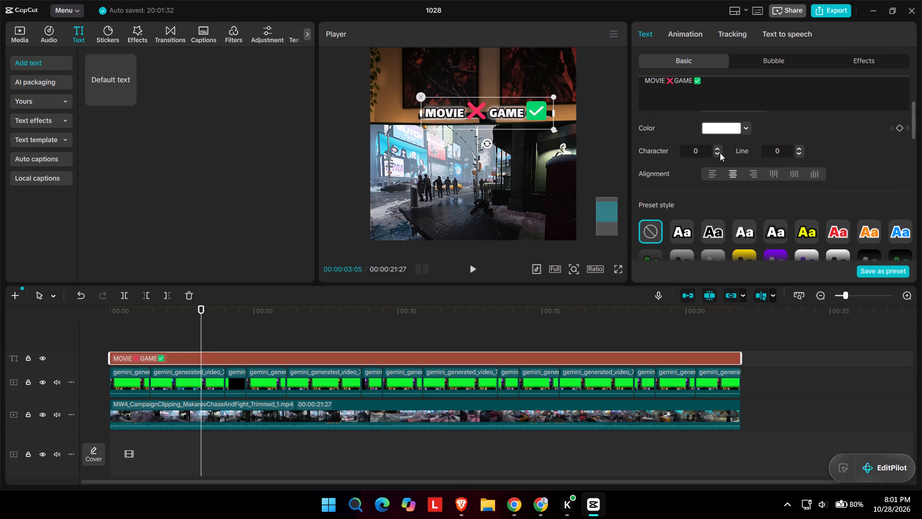
pyautogui.scroll(-2, 741, 148)
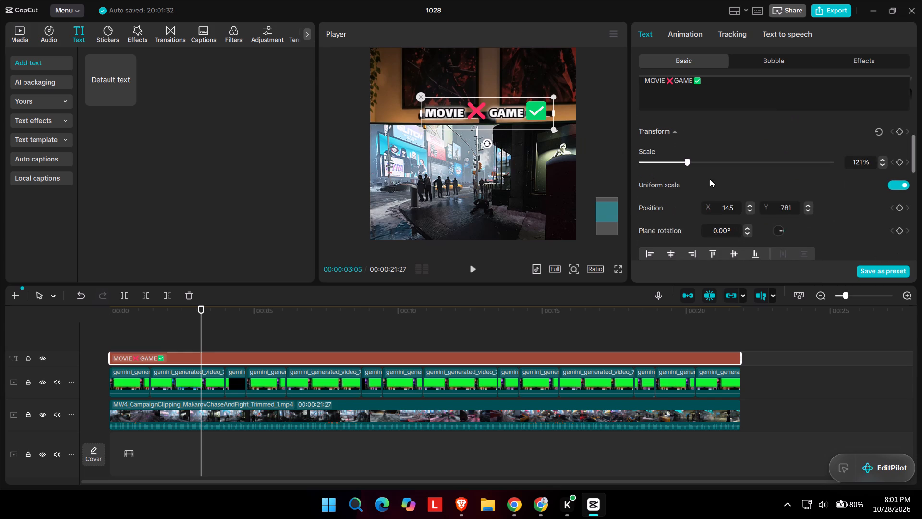
pyautogui.scroll(-1, 699, 214)
pyautogui.click(747, 227)
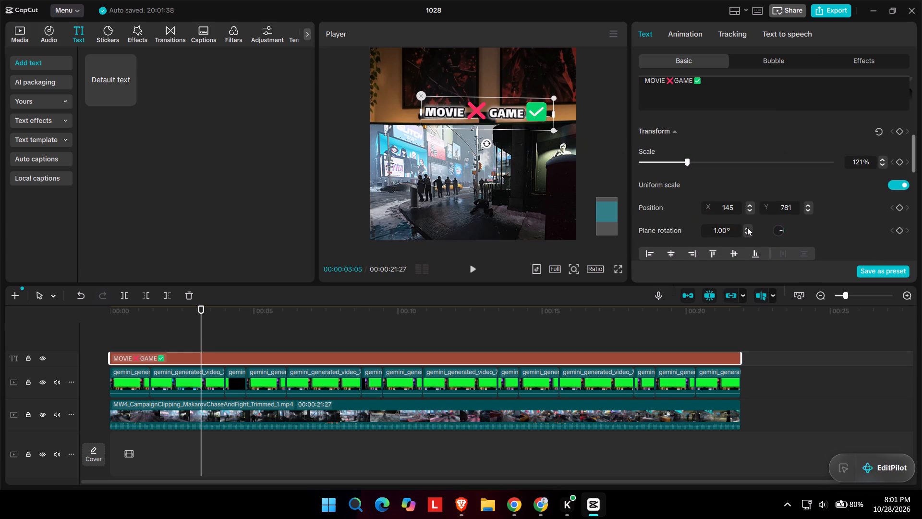
pyautogui.click(747, 237)
pyautogui.doubleClick(747, 235)
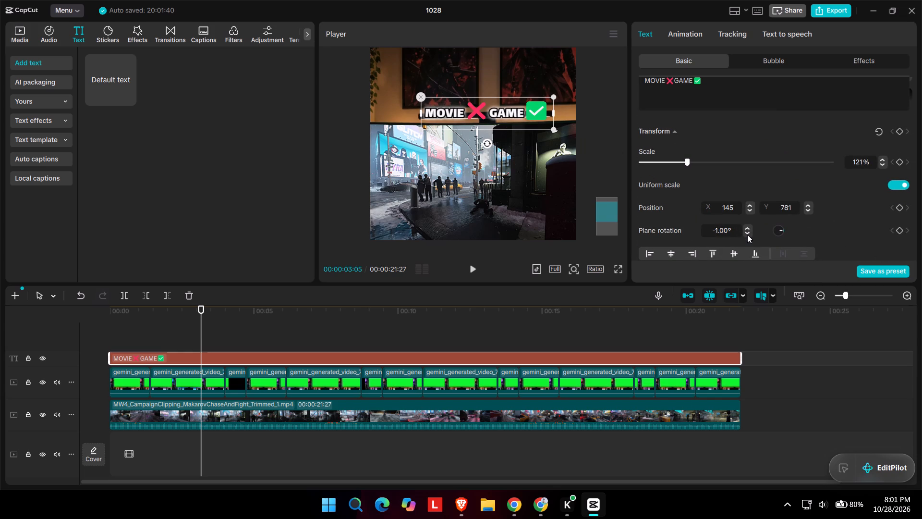
# Play the video in full screen to check the tilted MOVIE ❌ GAME ✅ text above the monitor.
pyautogui.click(618, 270)
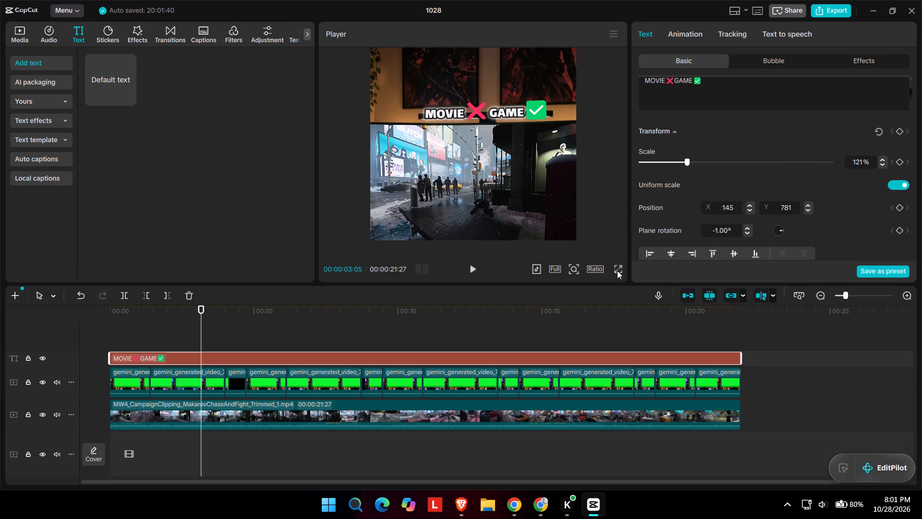
pyautogui.press('space')
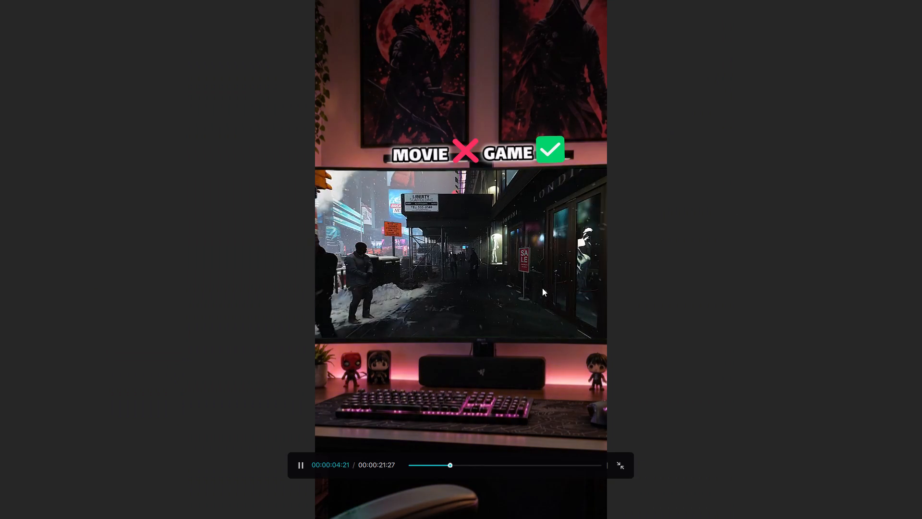
pyautogui.press('space')
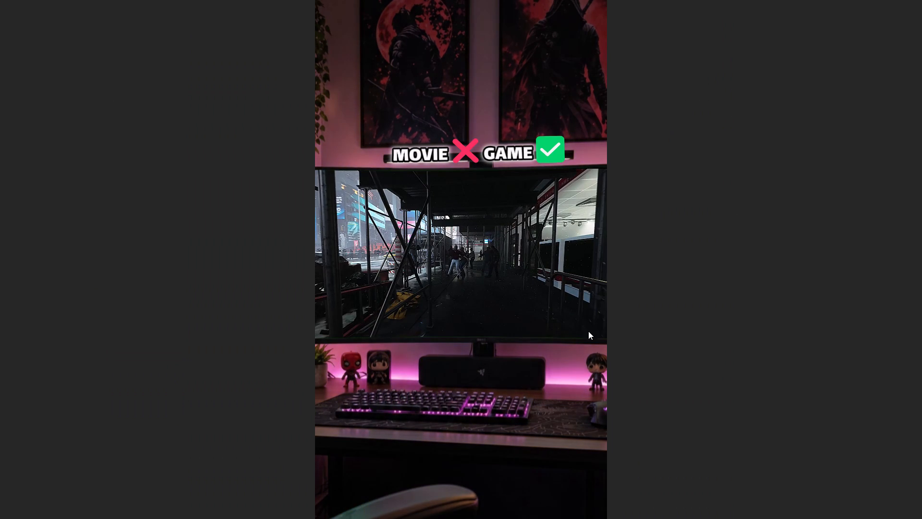
pyautogui.click(589, 332)
pyautogui.click(625, 465)
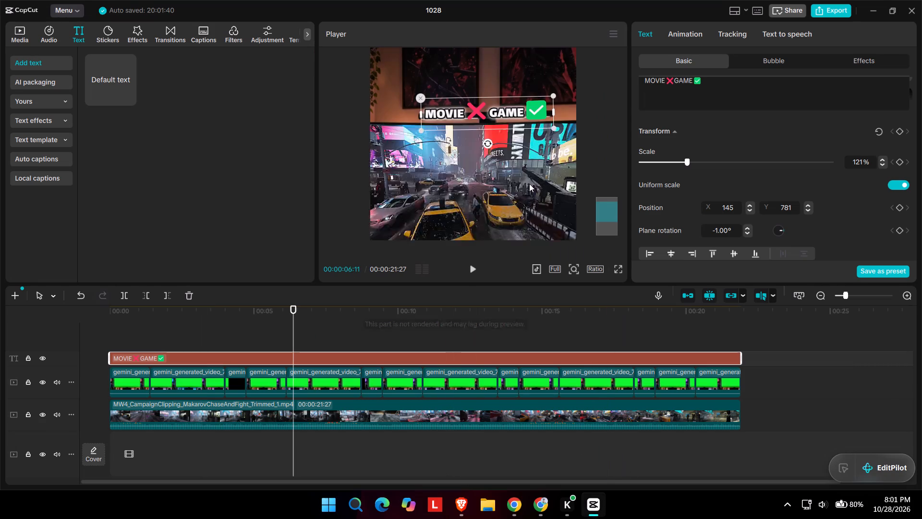
# Export the video under the name 1 at 4K resolution and close the export window when it is done.
pyautogui.click(585, 136)
pyautogui.keyDown('ctrl'); pyautogui.scroll(-5, 485, 152); pyautogui.keyUp('ctrl')
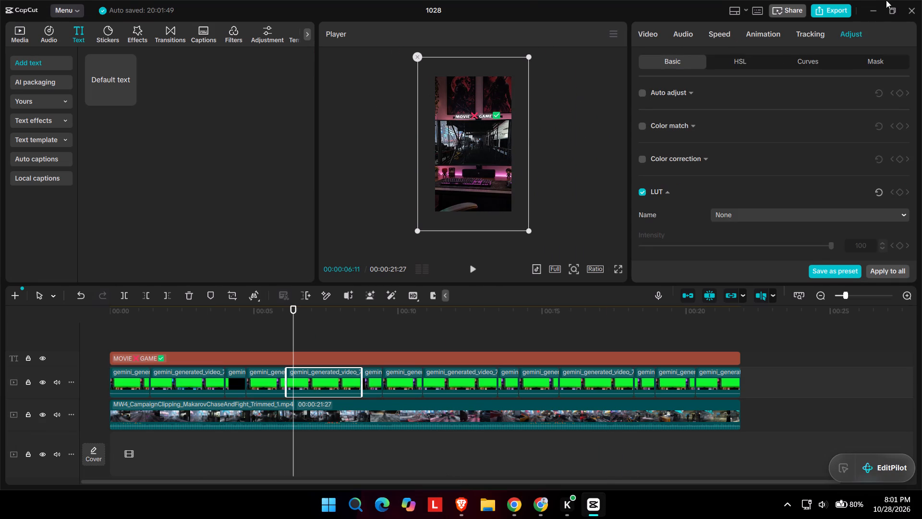
pyautogui.click(844, 10)
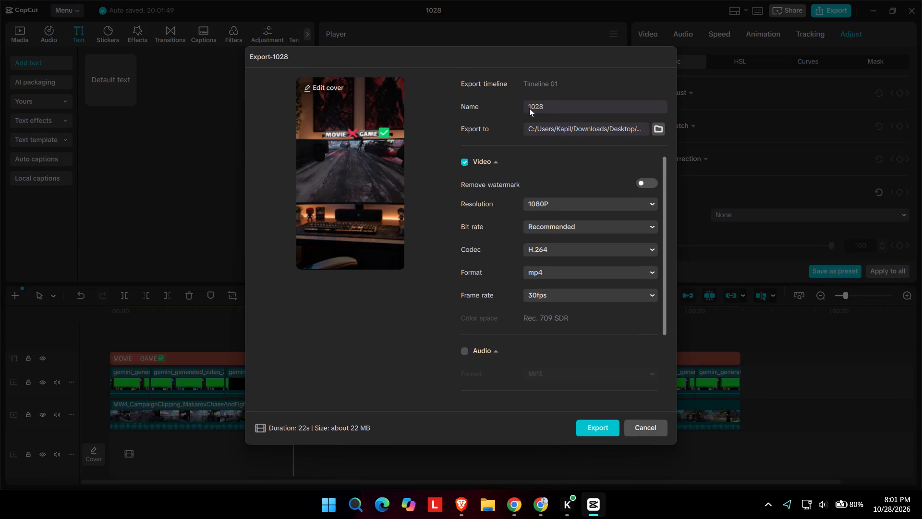
pyautogui.tripleClick(531, 108)
pyautogui.press('1')
pyautogui.click(540, 211)
pyautogui.click(556, 204)
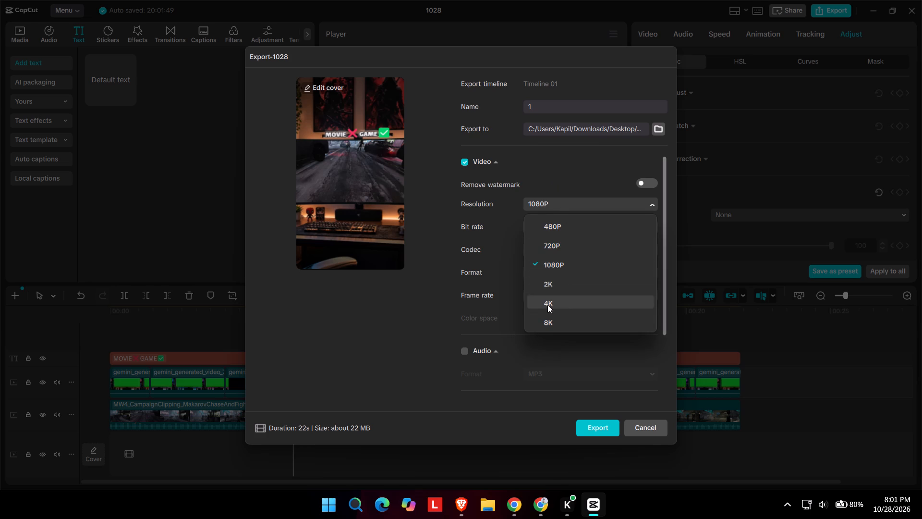
pyautogui.click(547, 305)
pyautogui.click(603, 247)
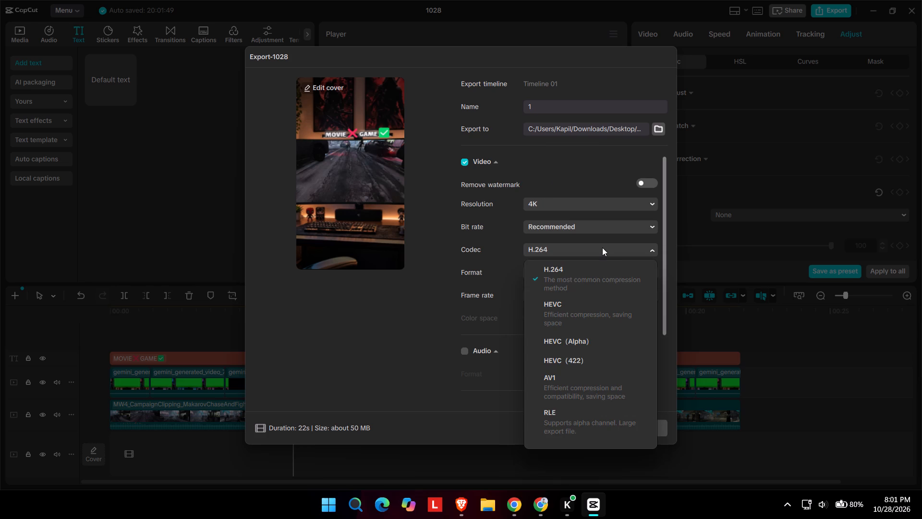
pyautogui.click(596, 248)
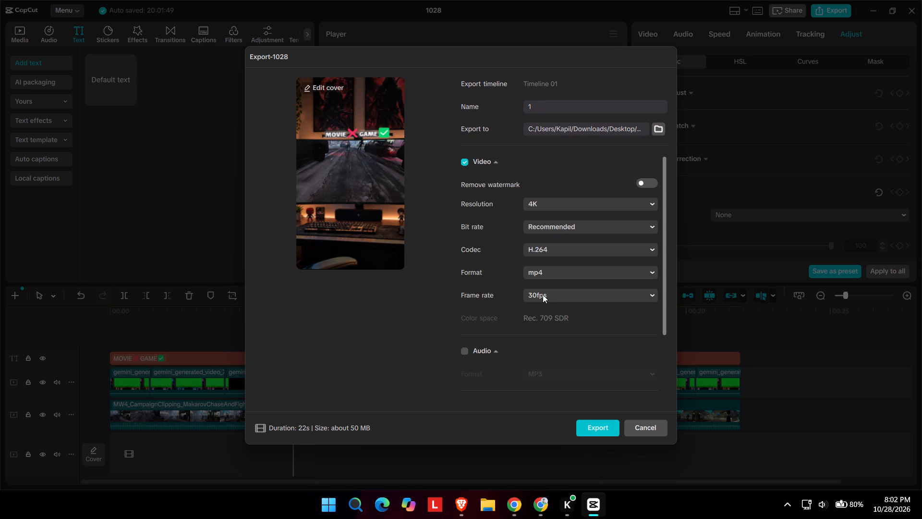
pyautogui.click(589, 424)
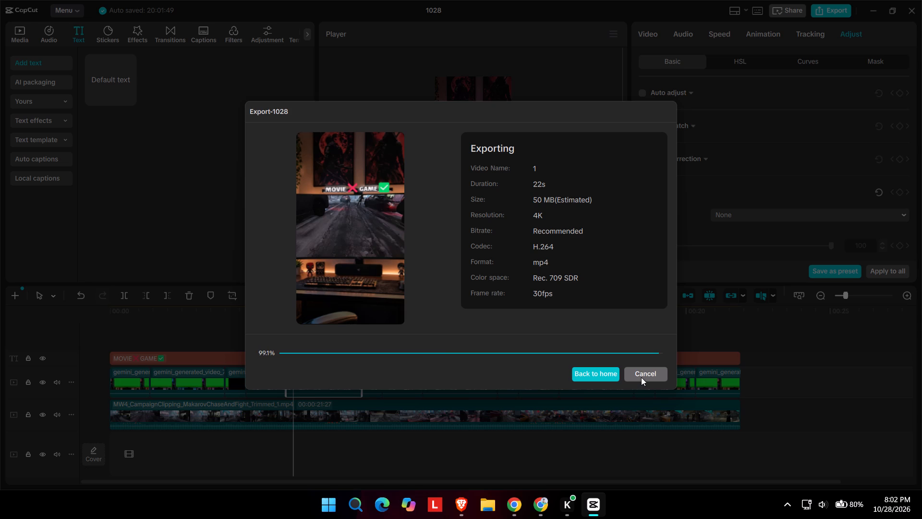
pyautogui.click(656, 424)
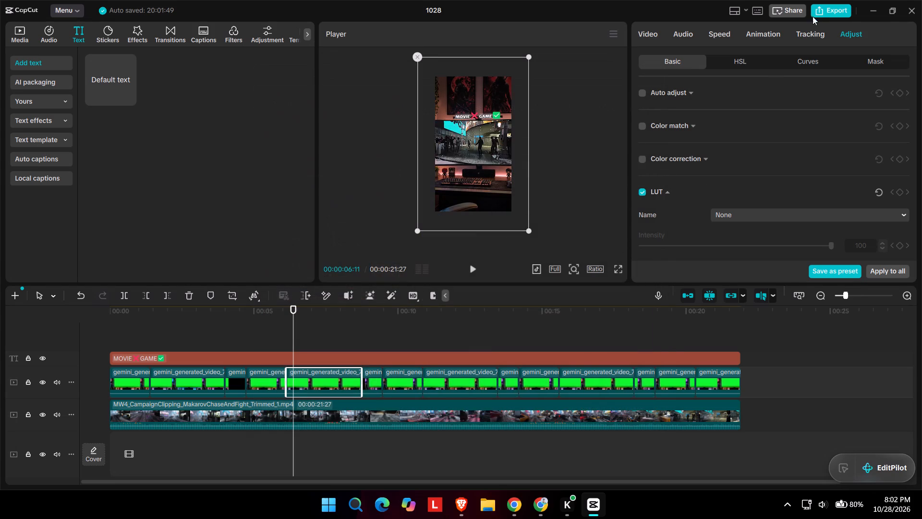
# Export a second copy of the video under the name 1phn at 1080P resolution and close the export window.
pyautogui.click(823, 6)
pyautogui.doubleClick(542, 104)
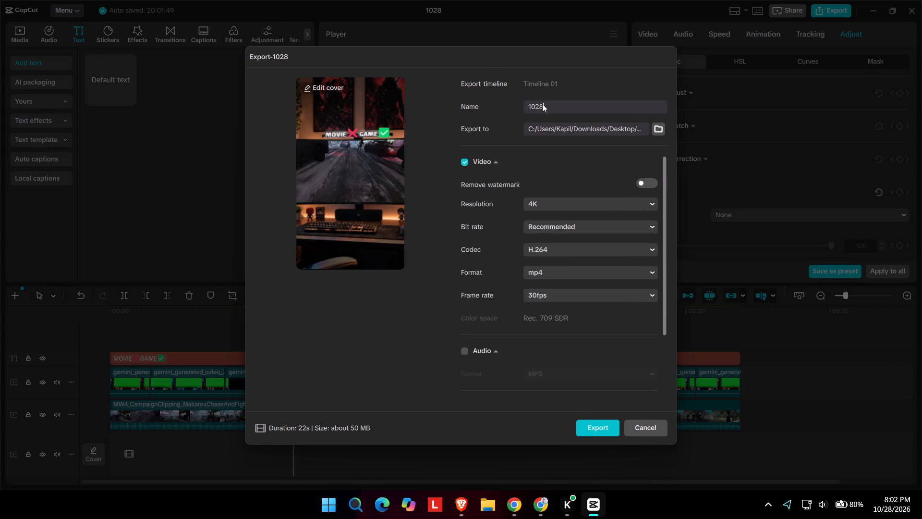
pyautogui.press('1')
pyautogui.write('phn')
pyautogui.click(548, 206)
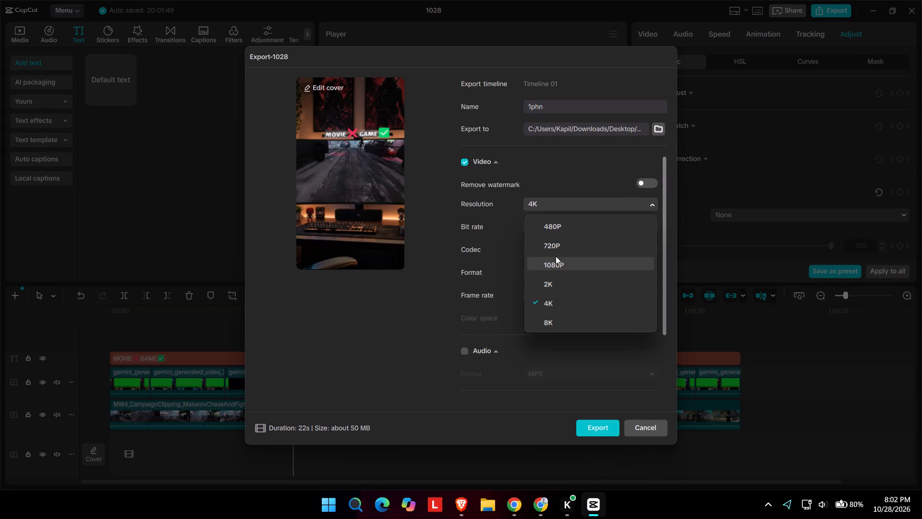
pyautogui.click(556, 259)
pyautogui.click(590, 421)
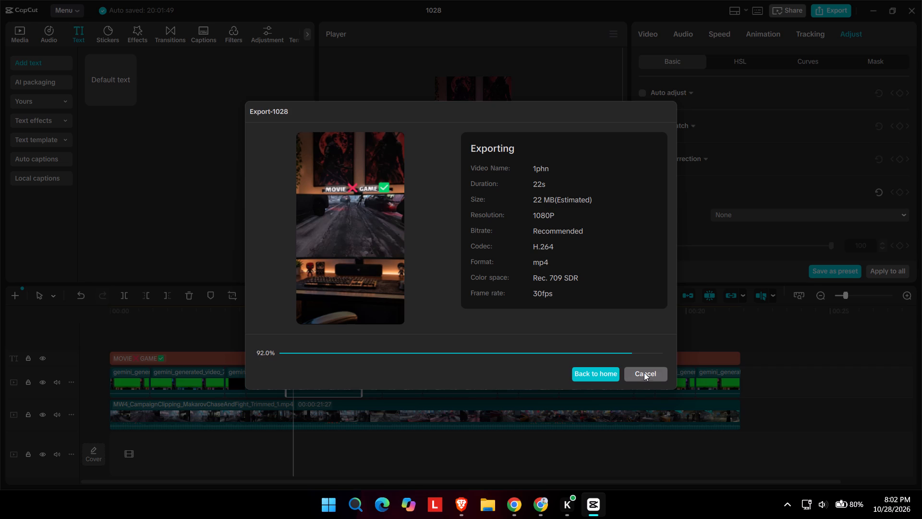
pyautogui.click(637, 418)
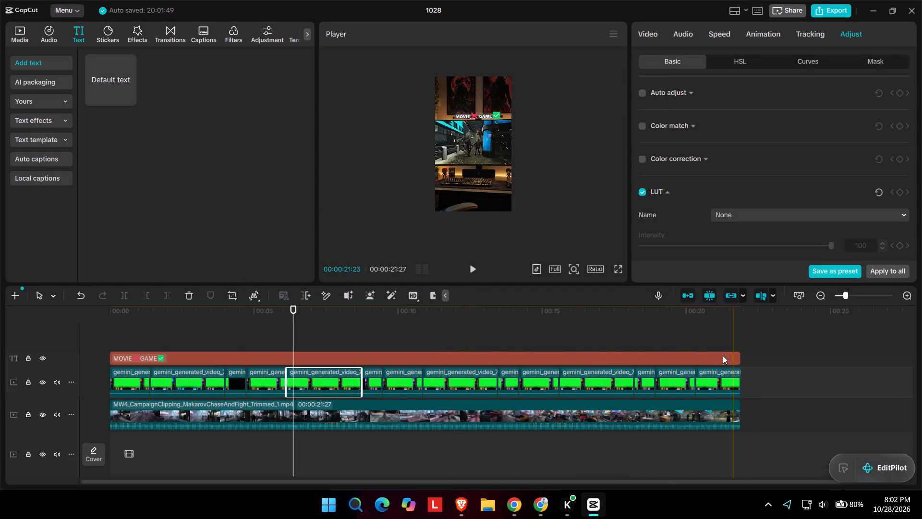
# Replace the MOVIE ❌ GAME ✅ wording in the text clip with "Believe me this is a Game not a movie scene".
pyautogui.click(388, 358)
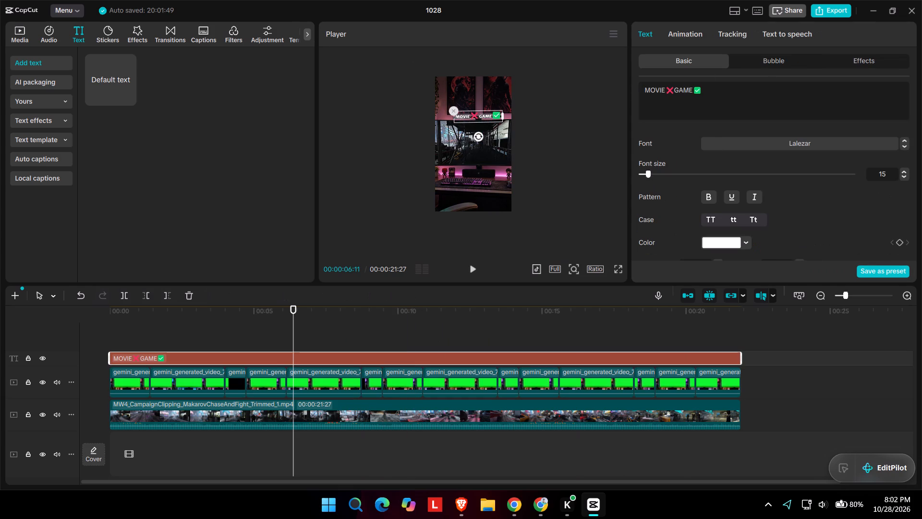
pyautogui.tripleClick(684, 88)
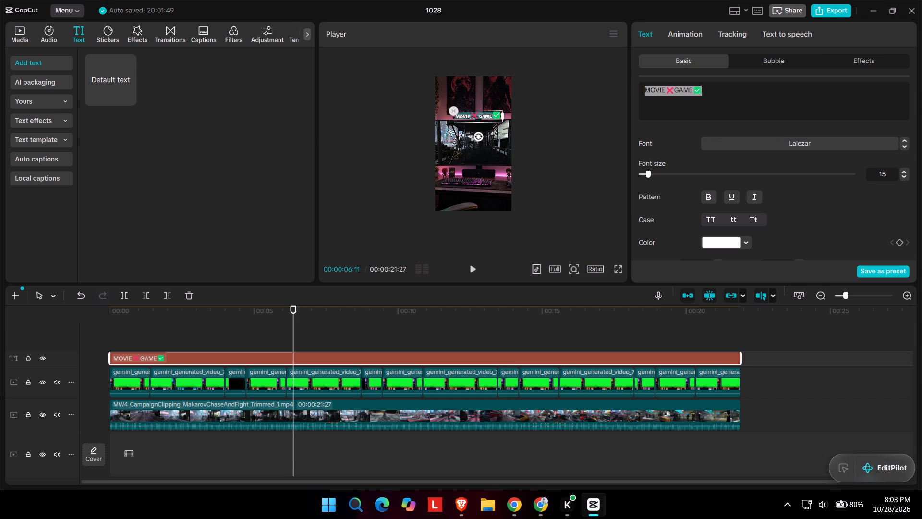
pyautogui.write('eli')
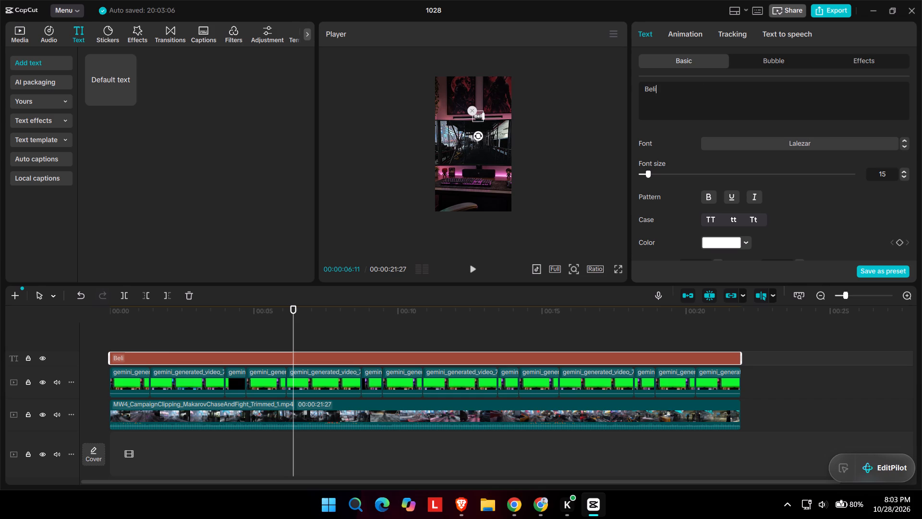
pyautogui.write('eve me this is a')
pyautogui.press('space')
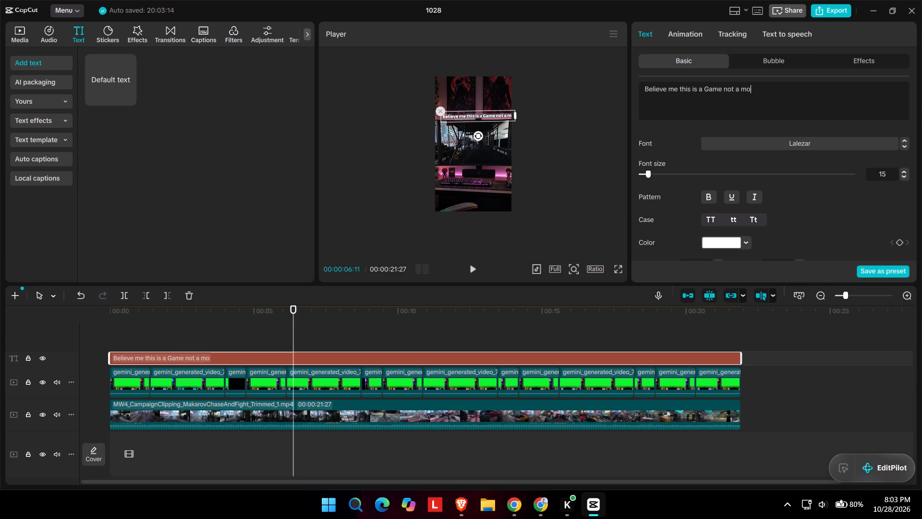
pyautogui.write('vie scene')
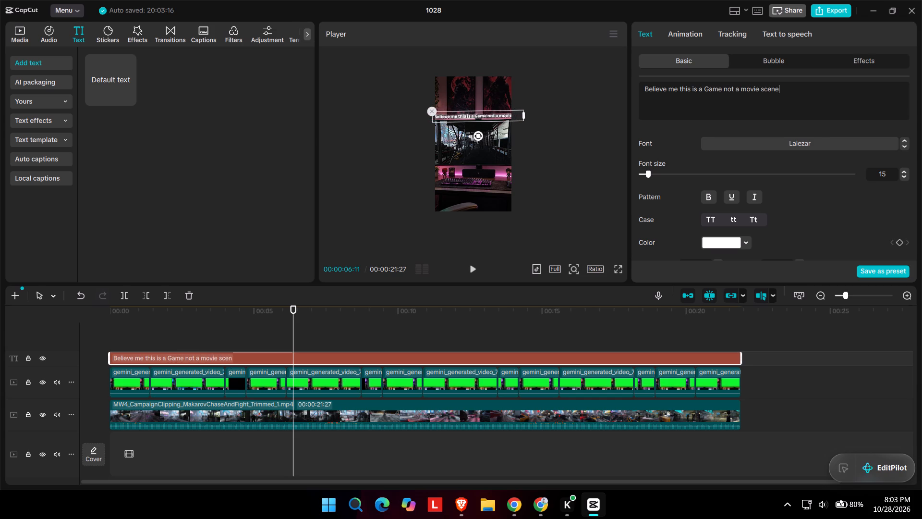
pyautogui.click(723, 87)
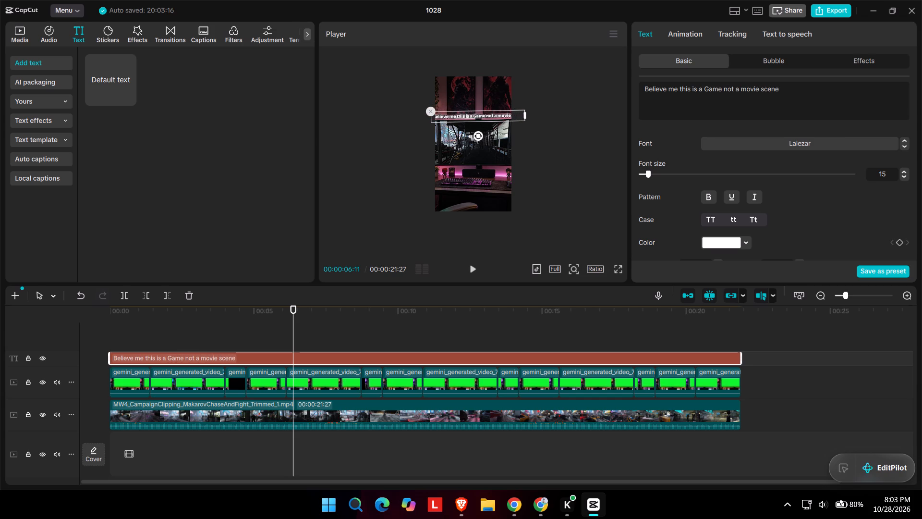
pyautogui.click(789, 88)
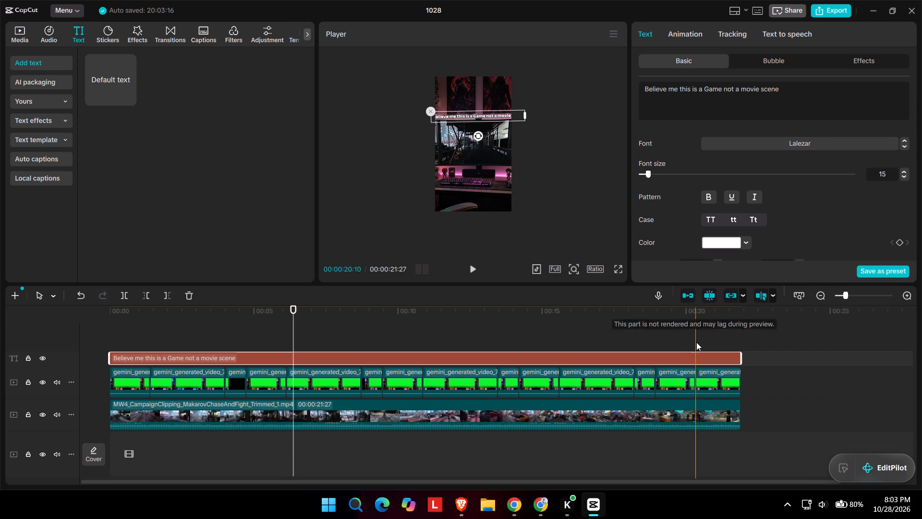
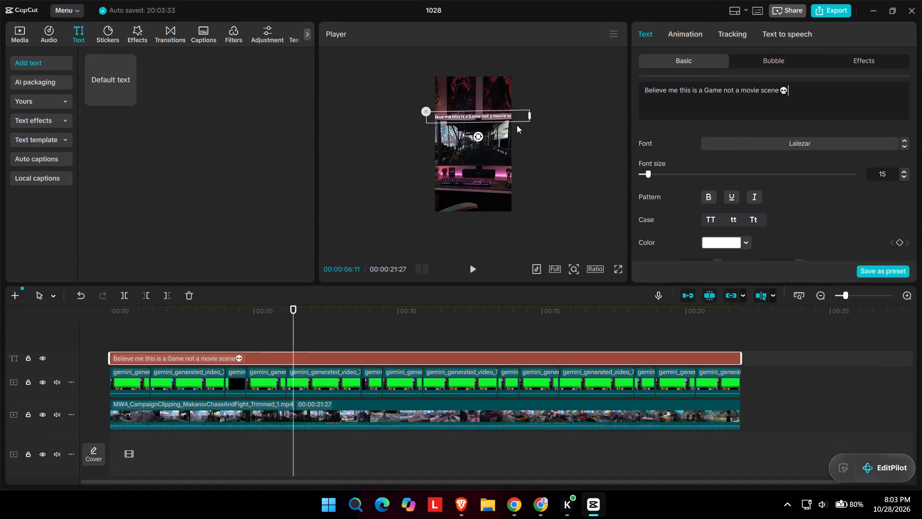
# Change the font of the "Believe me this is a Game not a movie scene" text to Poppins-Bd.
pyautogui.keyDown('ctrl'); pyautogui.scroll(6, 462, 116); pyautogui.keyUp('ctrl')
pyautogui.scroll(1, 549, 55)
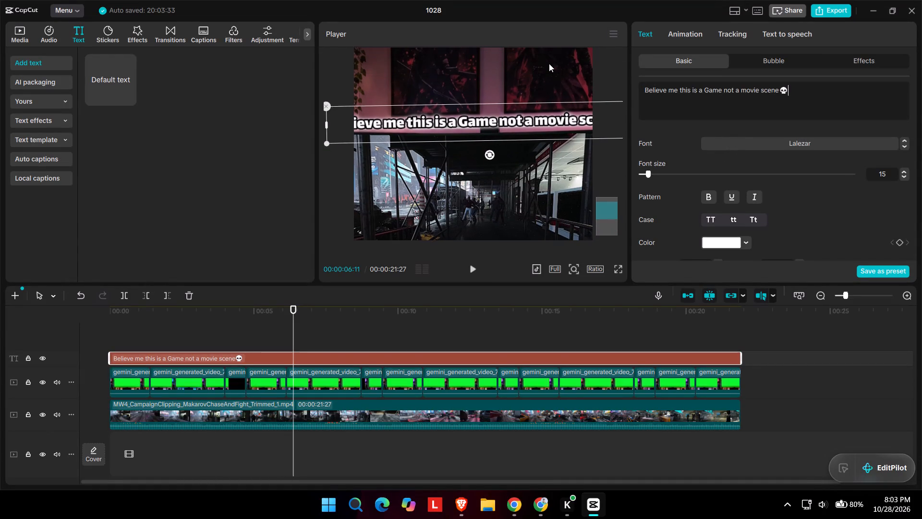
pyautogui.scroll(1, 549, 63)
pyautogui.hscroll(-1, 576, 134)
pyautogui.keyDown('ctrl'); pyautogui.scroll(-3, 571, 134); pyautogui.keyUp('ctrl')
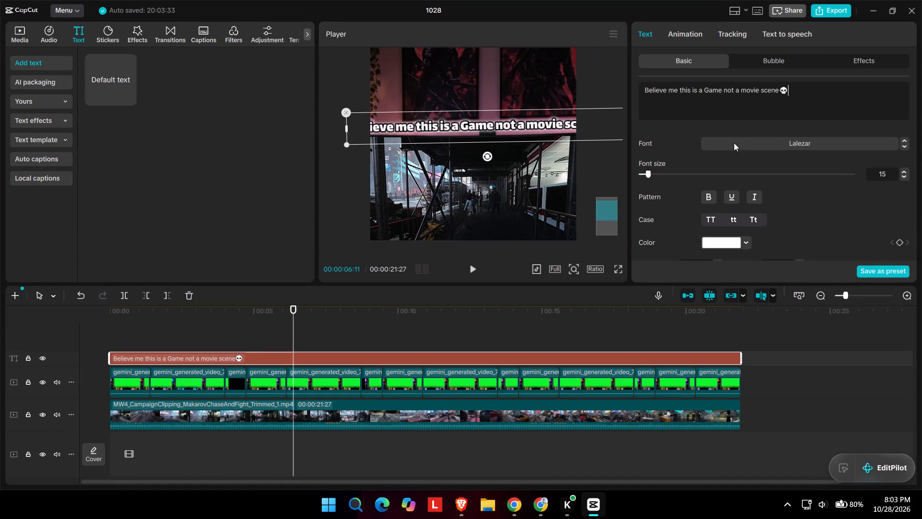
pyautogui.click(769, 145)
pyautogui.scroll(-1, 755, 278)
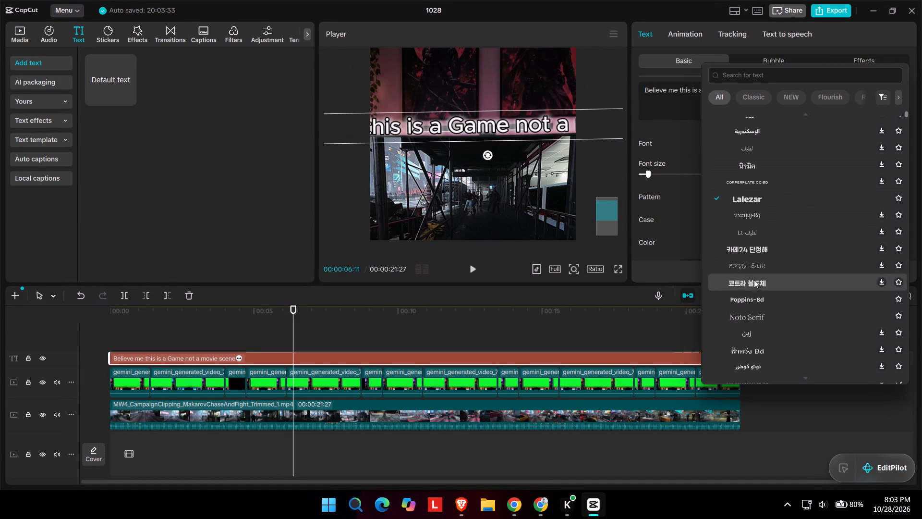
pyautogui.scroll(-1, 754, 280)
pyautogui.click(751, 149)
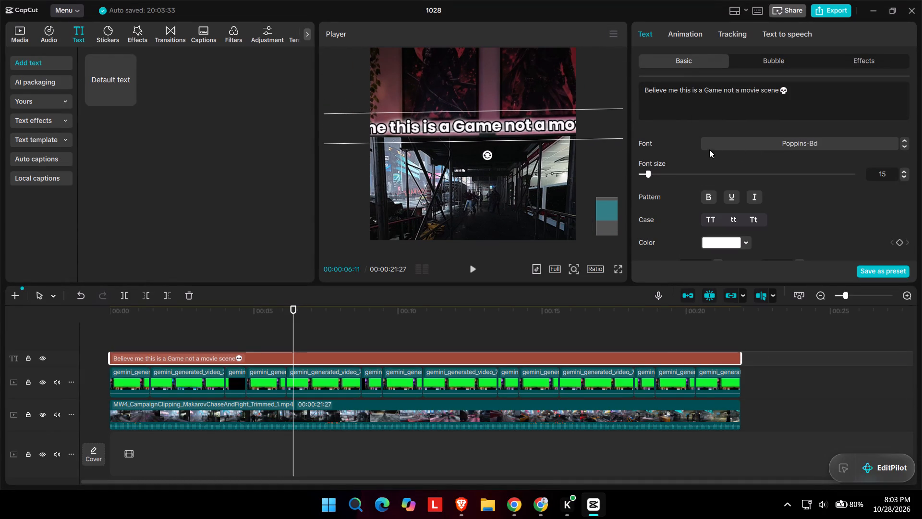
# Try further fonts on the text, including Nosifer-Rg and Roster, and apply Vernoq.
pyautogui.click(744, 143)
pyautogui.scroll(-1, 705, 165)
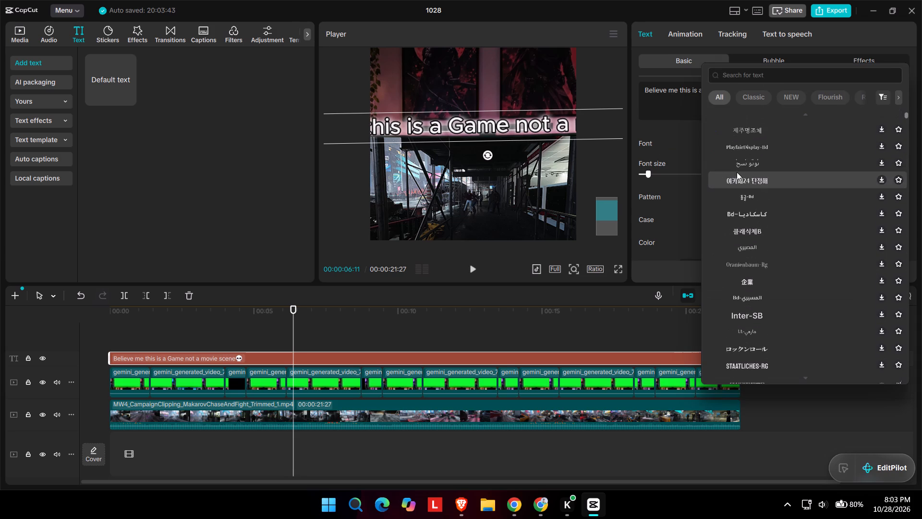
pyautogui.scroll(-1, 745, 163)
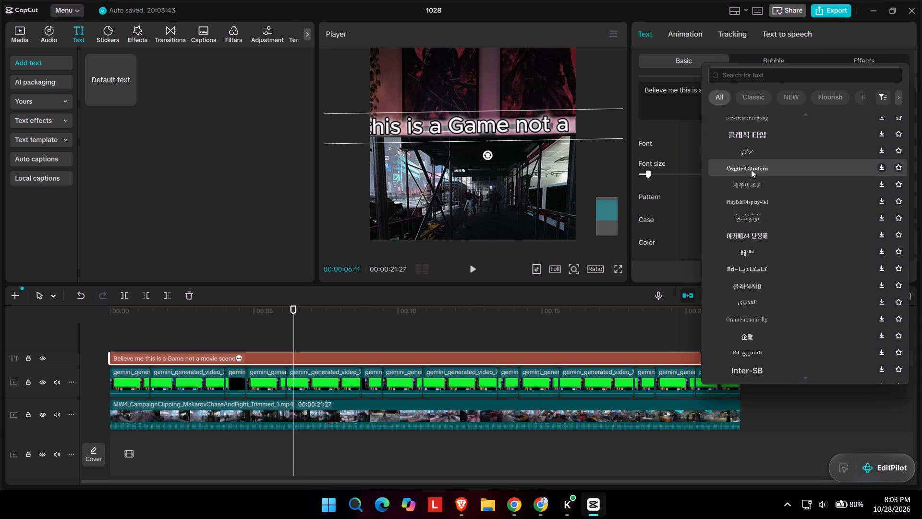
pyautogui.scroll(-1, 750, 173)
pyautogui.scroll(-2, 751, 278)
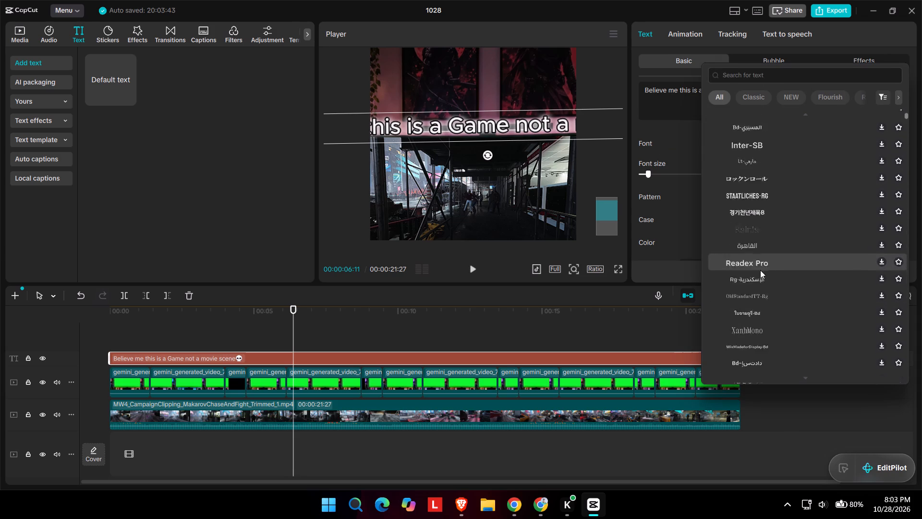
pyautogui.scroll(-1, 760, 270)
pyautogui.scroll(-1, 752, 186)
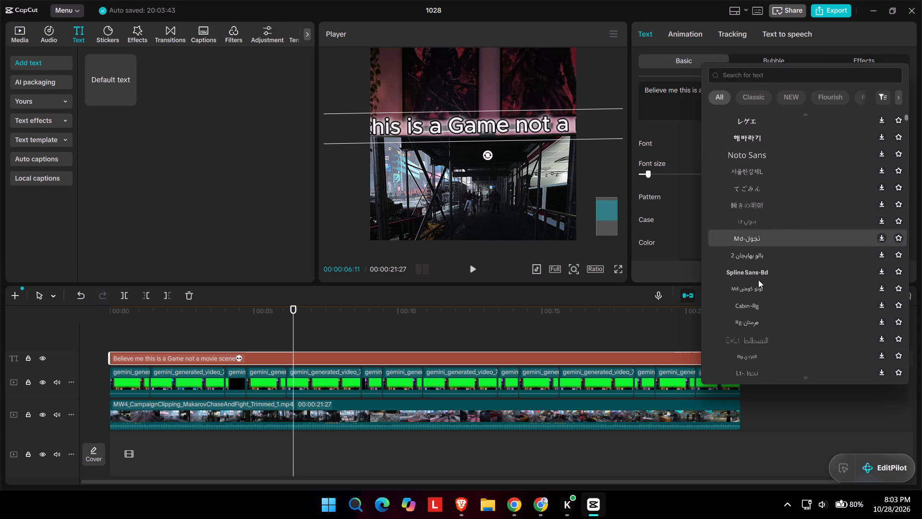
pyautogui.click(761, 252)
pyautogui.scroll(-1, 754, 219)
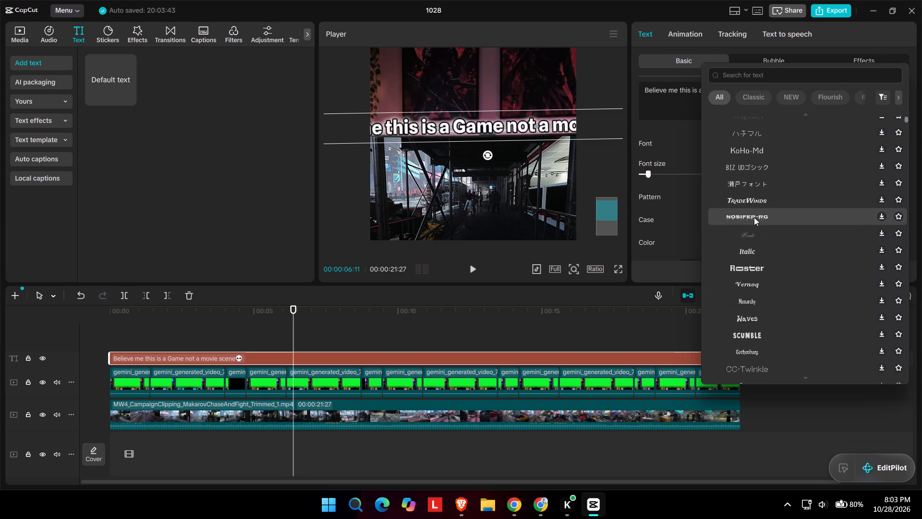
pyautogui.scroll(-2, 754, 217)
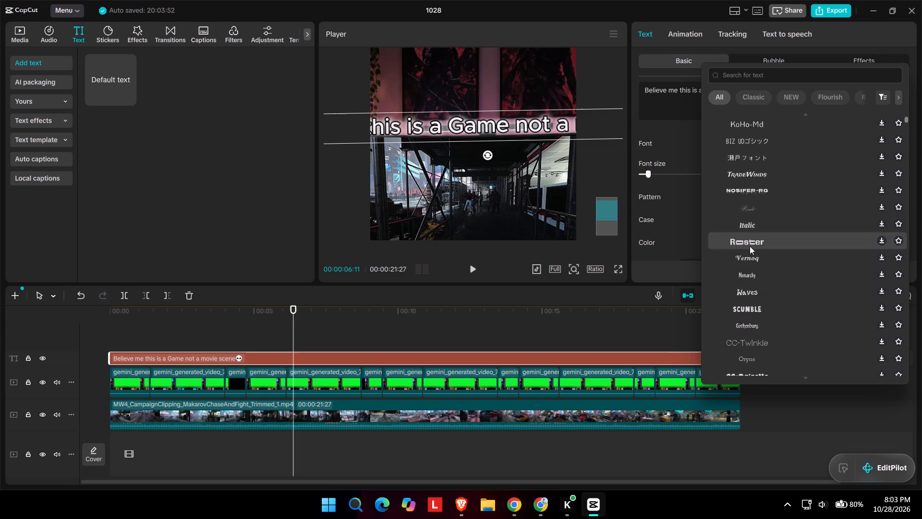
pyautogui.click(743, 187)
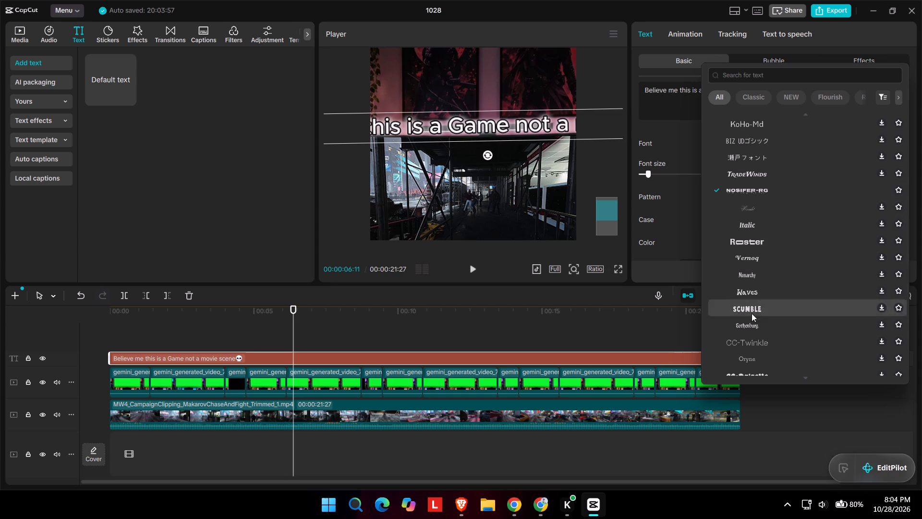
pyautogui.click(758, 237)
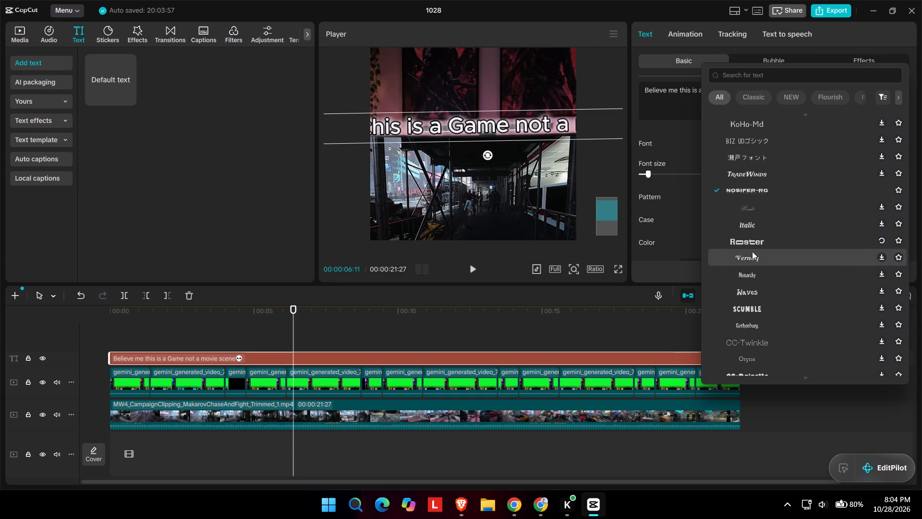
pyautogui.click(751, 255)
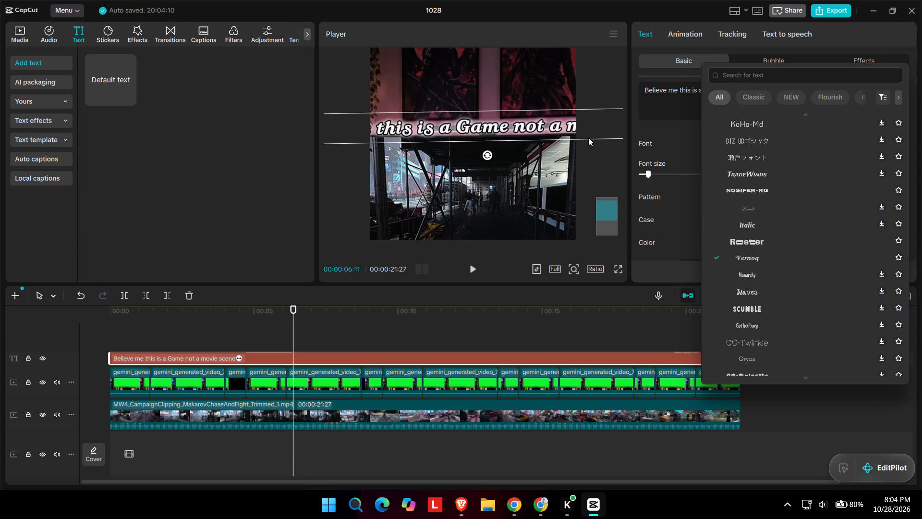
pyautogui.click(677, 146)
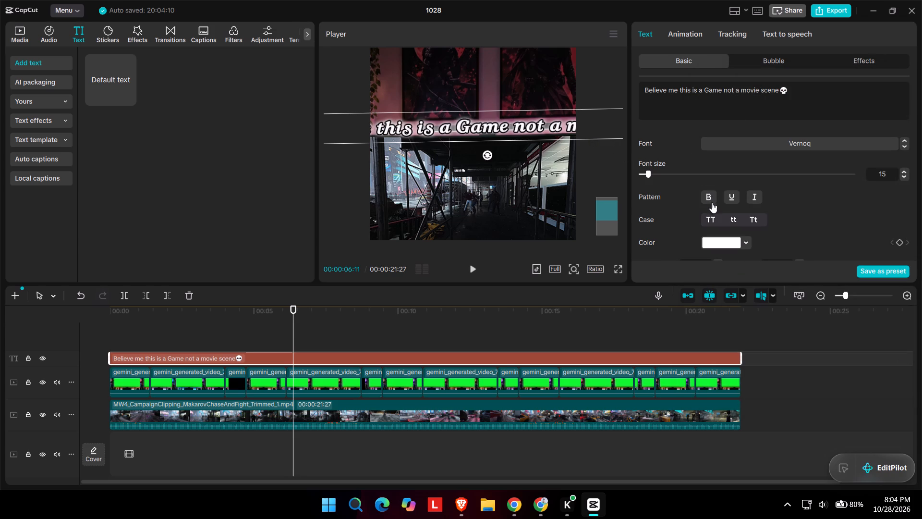
# Shift the text sideways and break it into two lines after the word "Game".
pyautogui.moveTo(550, 122); pyautogui.dragTo(519, 120)
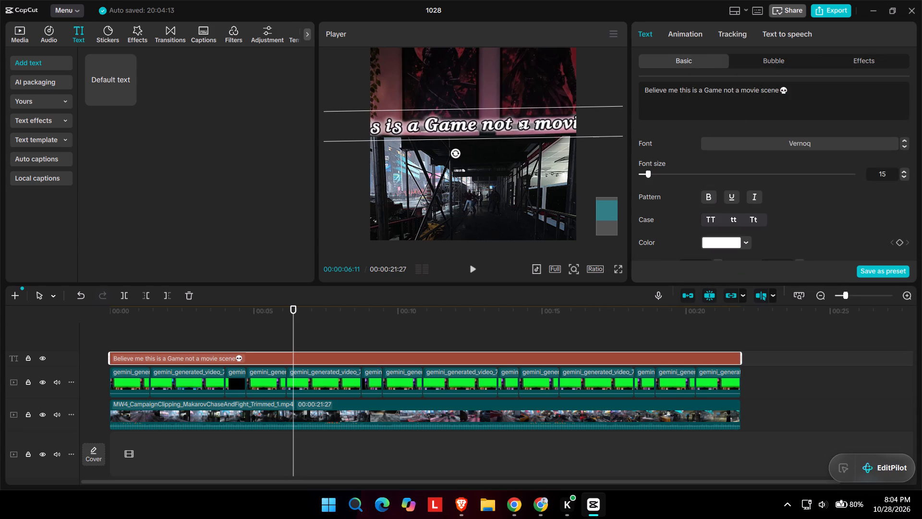
pyautogui.keyDown('ctrl'); pyautogui.scroll(-4, 519, 120); pyautogui.keyUp('ctrl')
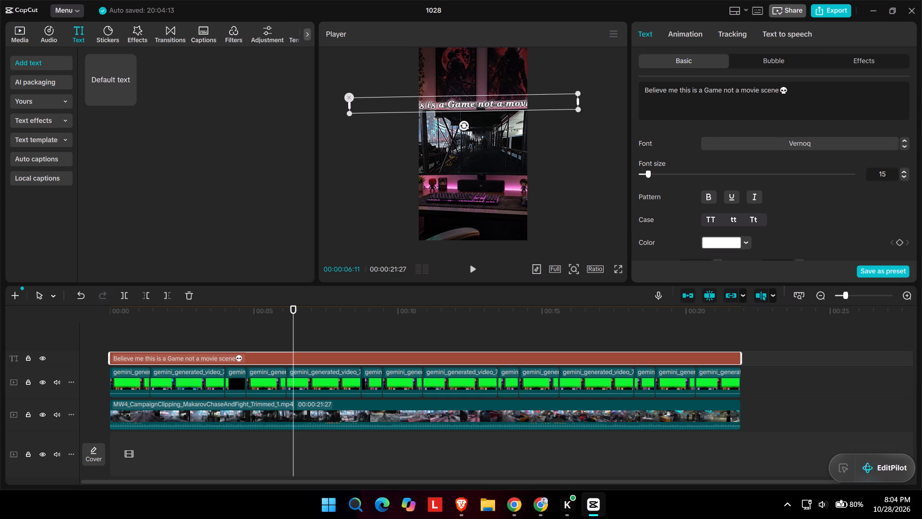
pyautogui.click(724, 88)
pyautogui.press('BackSpace')
pyautogui.press('Return')
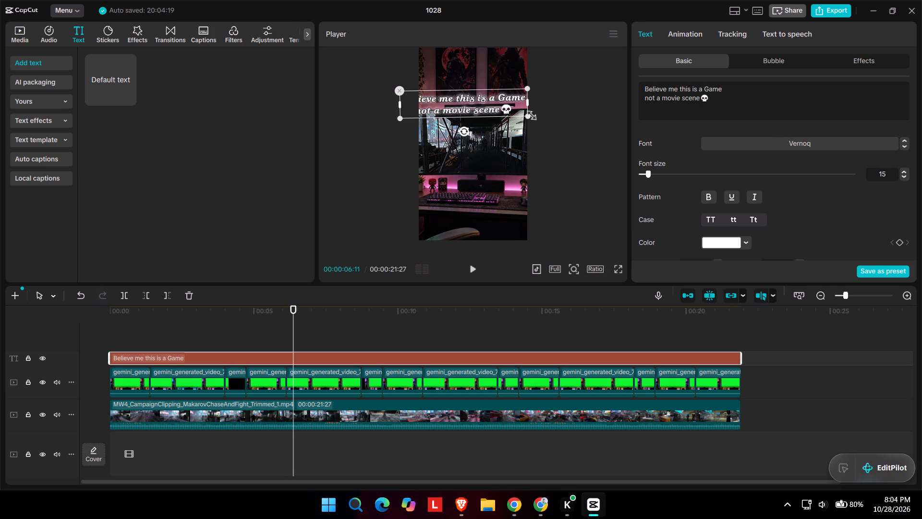
# Shrink the two-line text to fit inside the frame and place it just above the monitor, slightly right of centre.
pyautogui.moveTo(528, 115); pyautogui.dragTo(490, 105)
pyautogui.moveTo(476, 105); pyautogui.dragTo(486, 106)
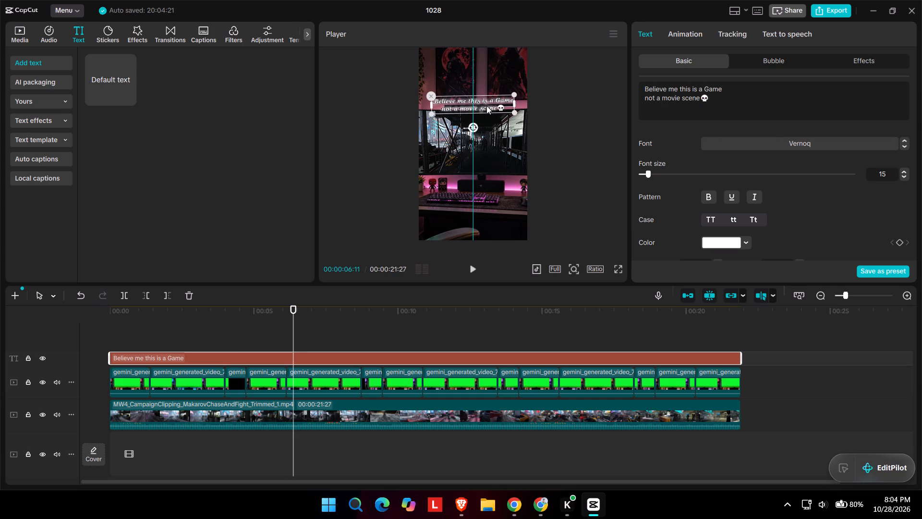
pyautogui.moveTo(486, 106); pyautogui.dragTo(490, 105)
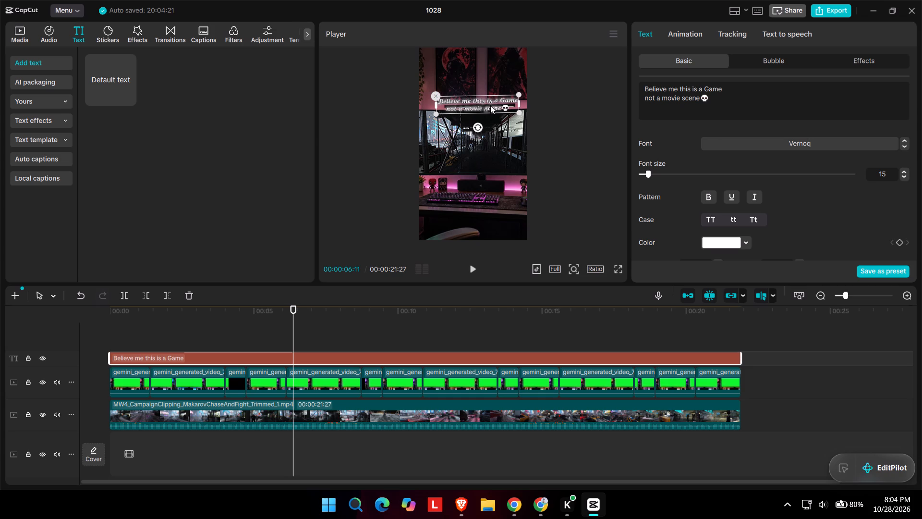
pyautogui.moveTo(490, 105); pyautogui.dragTo(492, 106)
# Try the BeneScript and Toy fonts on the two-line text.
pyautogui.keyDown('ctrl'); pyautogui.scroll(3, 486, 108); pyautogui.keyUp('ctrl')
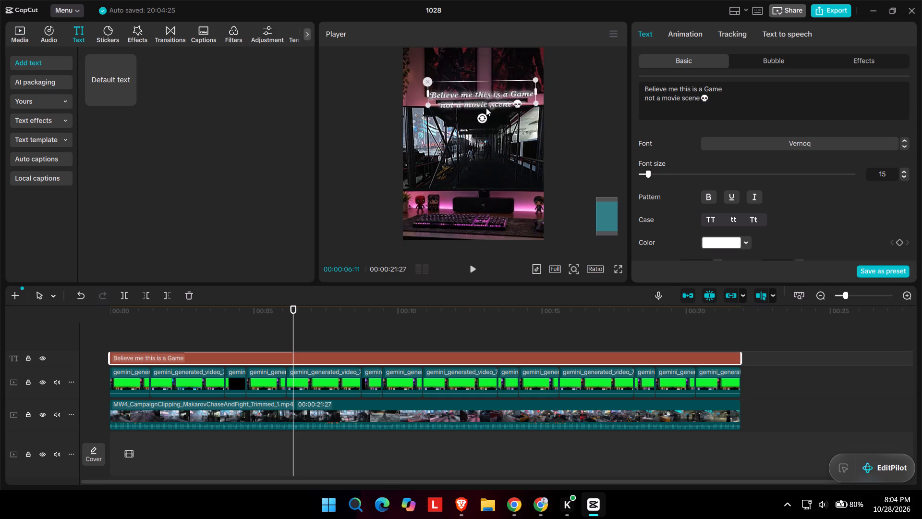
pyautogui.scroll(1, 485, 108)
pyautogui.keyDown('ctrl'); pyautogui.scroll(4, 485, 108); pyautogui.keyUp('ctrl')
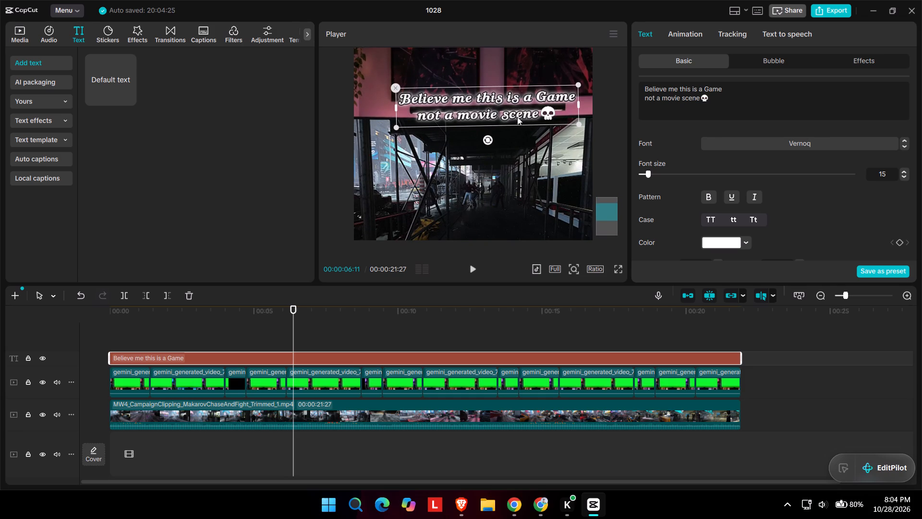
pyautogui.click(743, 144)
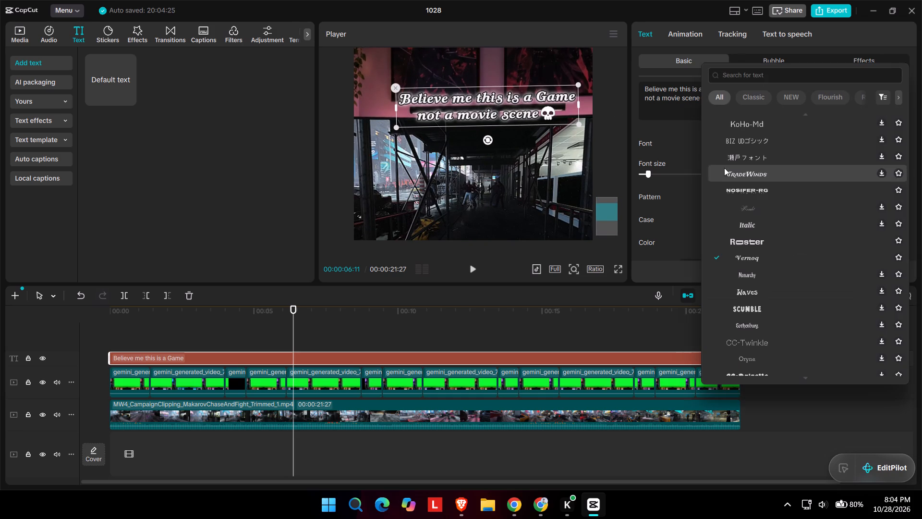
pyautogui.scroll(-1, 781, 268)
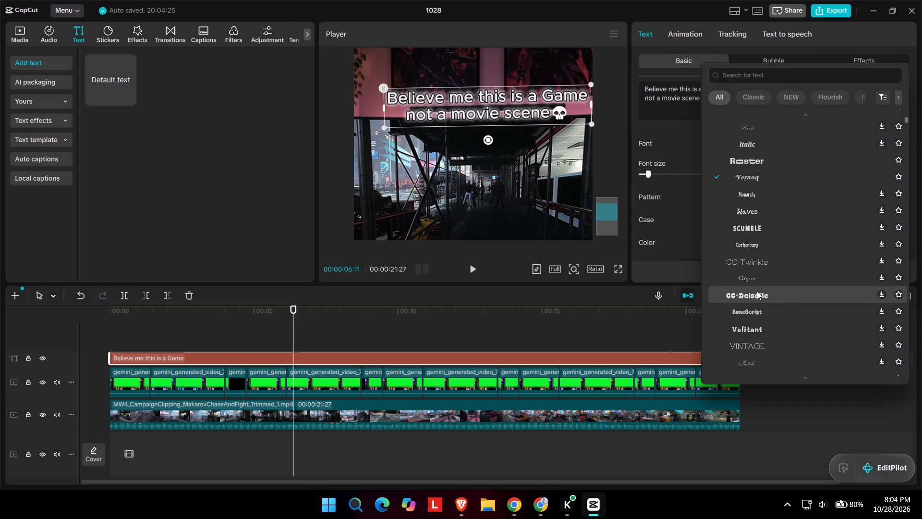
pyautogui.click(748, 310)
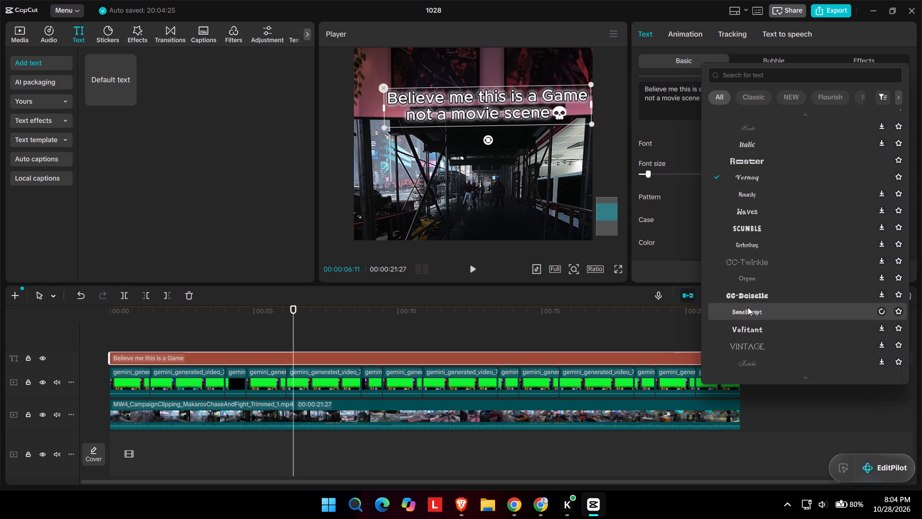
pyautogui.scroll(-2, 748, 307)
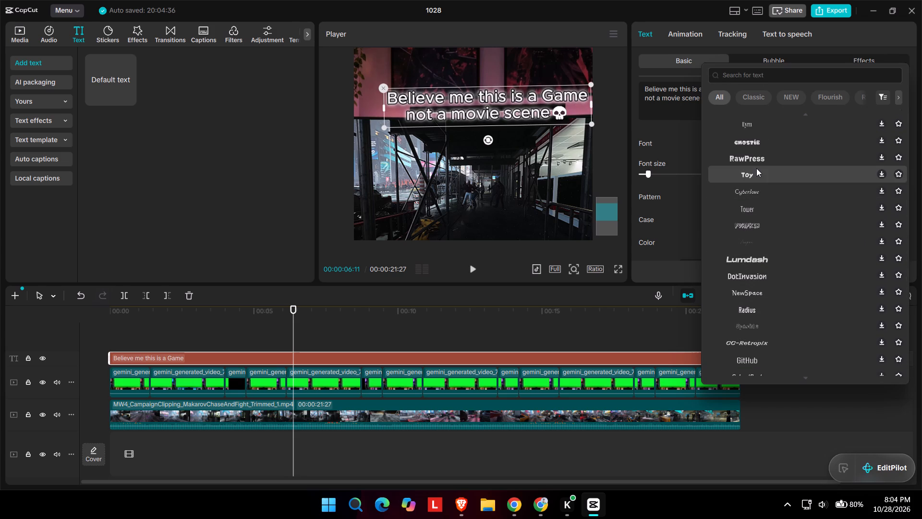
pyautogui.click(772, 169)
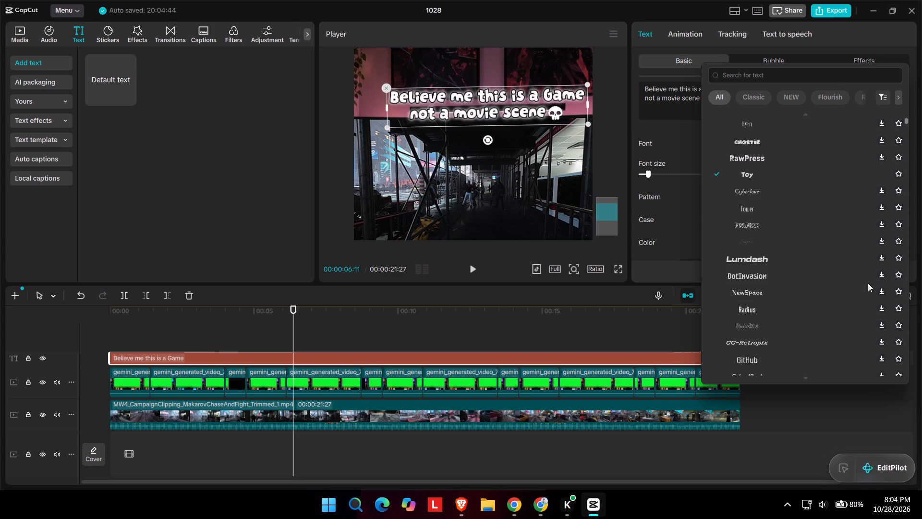
# Browse more fonts for the text, try SoftLove, and set the font to Solitreo.
pyautogui.scroll(-2, 803, 279)
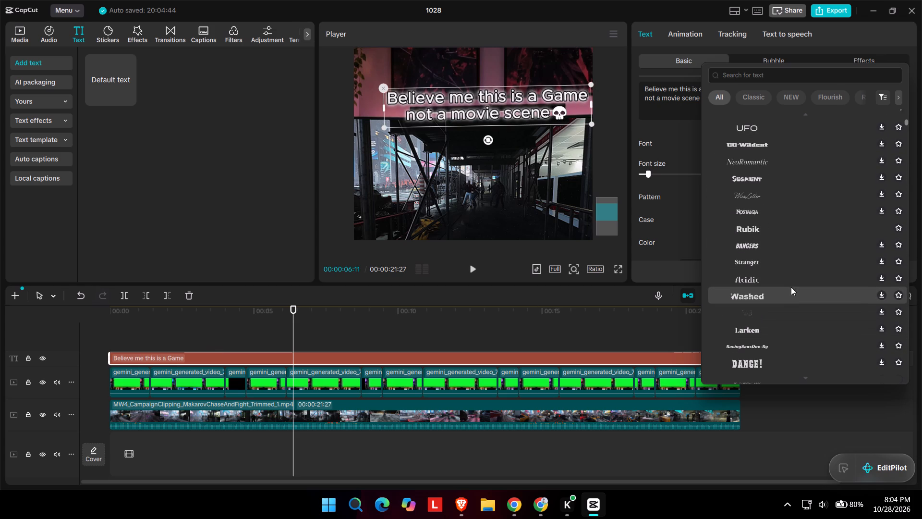
pyautogui.click(791, 287)
pyautogui.scroll(-1, 744, 289)
pyautogui.moveTo(747, 288); pyautogui.dragTo(775, 252)
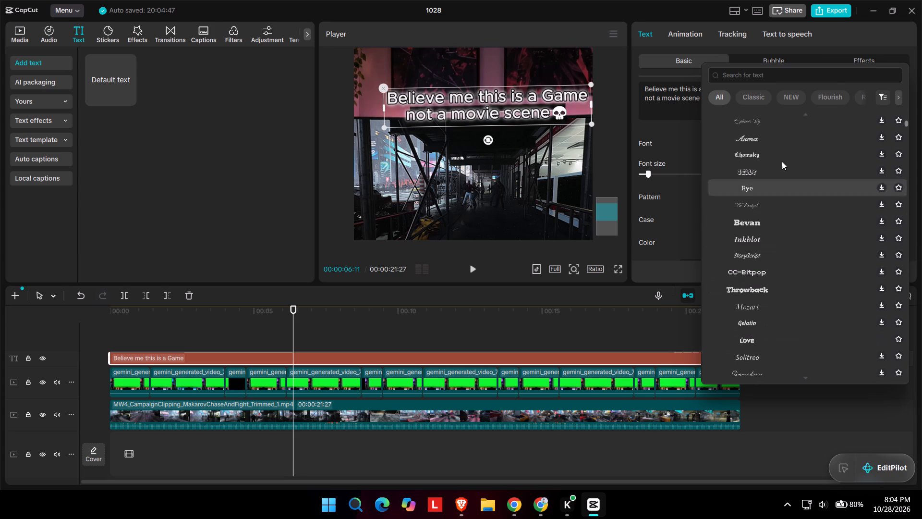
pyautogui.scroll(-1, 769, 284)
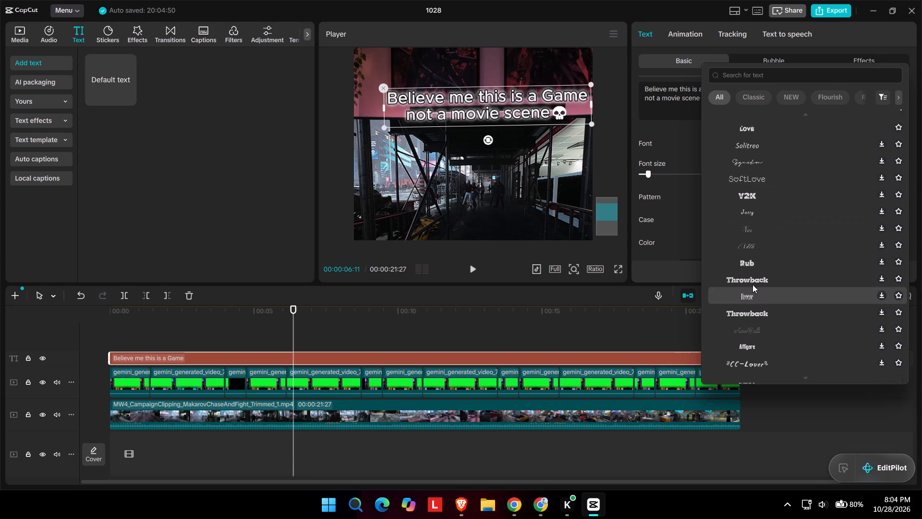
pyautogui.click(765, 176)
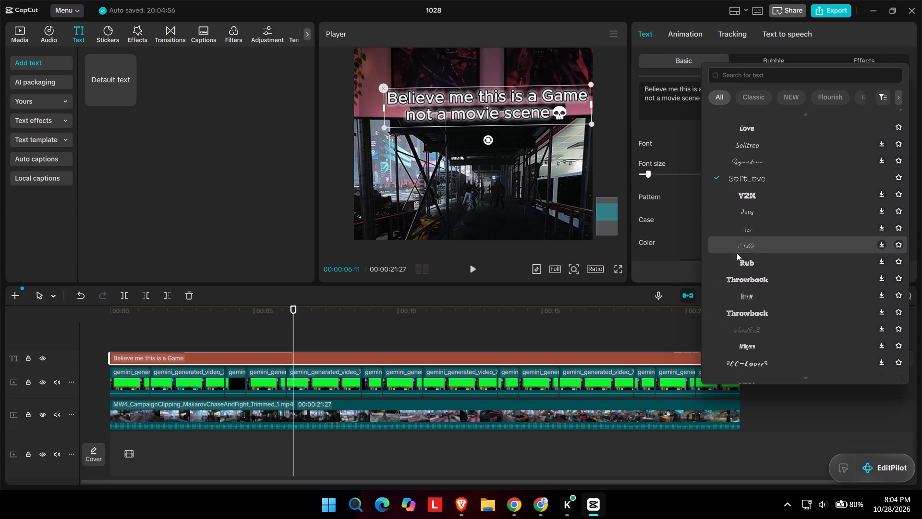
pyautogui.click(768, 163)
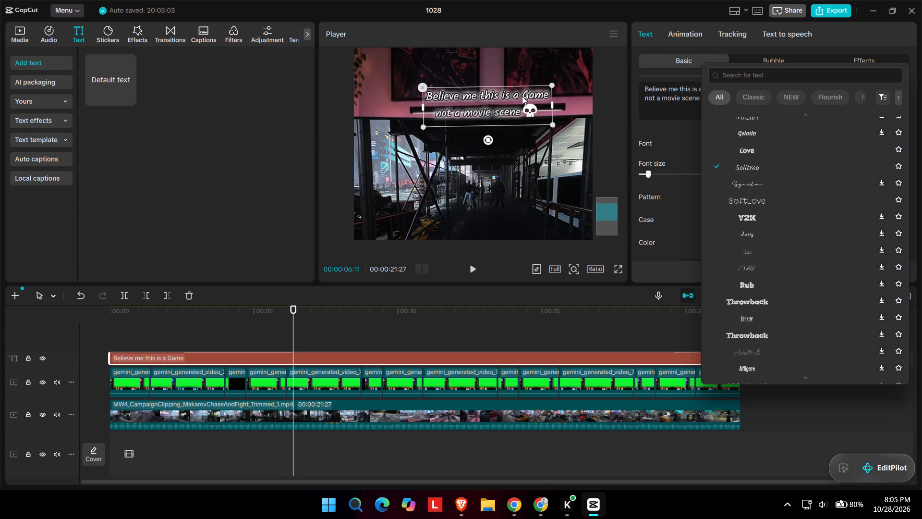
# Enlarge the Solitreo text above the monitor to a scale of about 108%.
pyautogui.moveTo(550, 123); pyautogui.dragTo(585, 126)
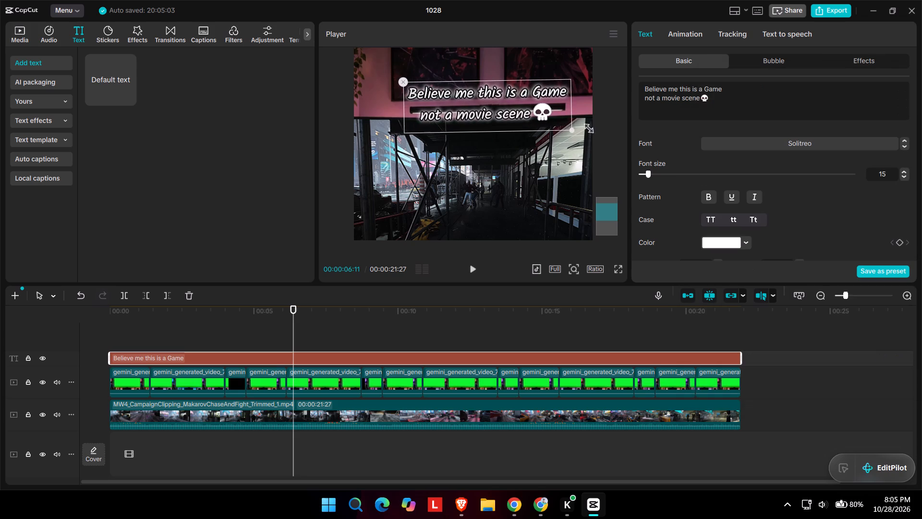
pyautogui.moveTo(585, 126); pyautogui.dragTo(595, 126)
# Reset the text's glow and reapply it in light grey (B3B3B3) with the second glow style.
pyautogui.scroll(-1, 688, 155)
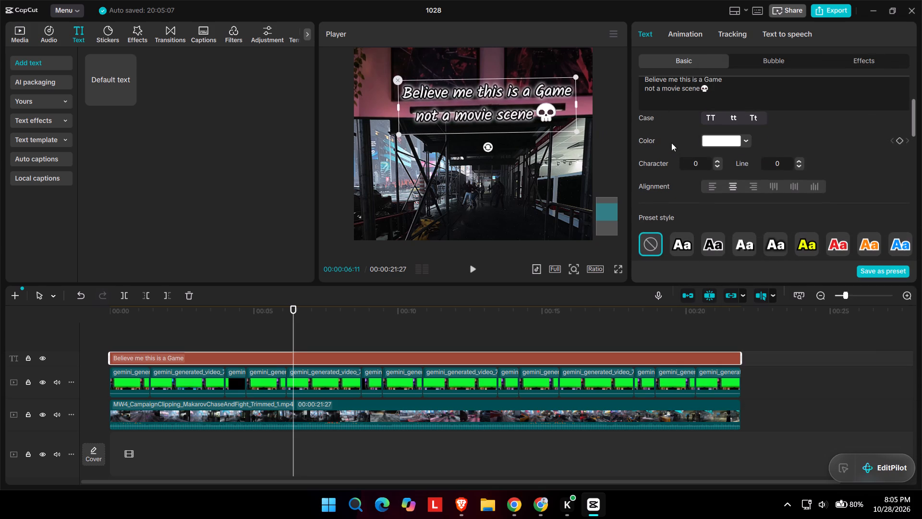
pyautogui.scroll(-1, 722, 140)
pyautogui.scroll(-1, 689, 235)
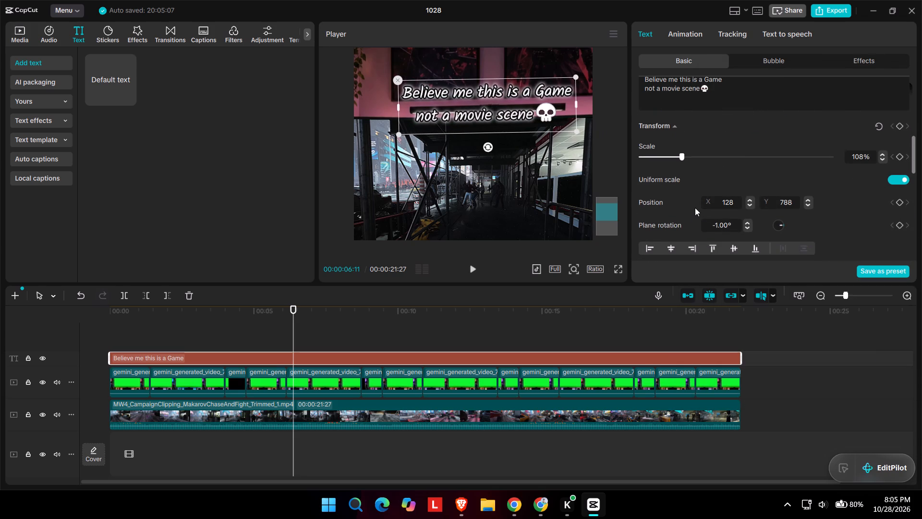
pyautogui.scroll(-3, 695, 205)
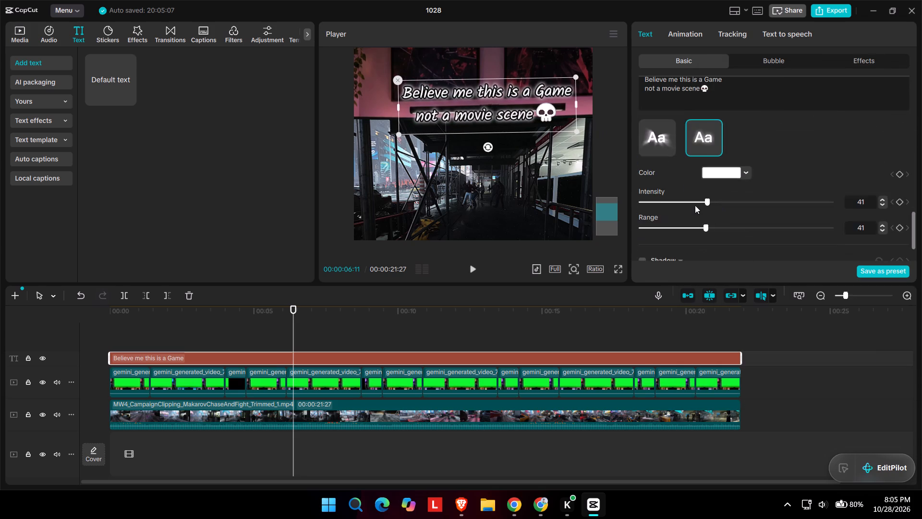
pyautogui.scroll(1, 676, 170)
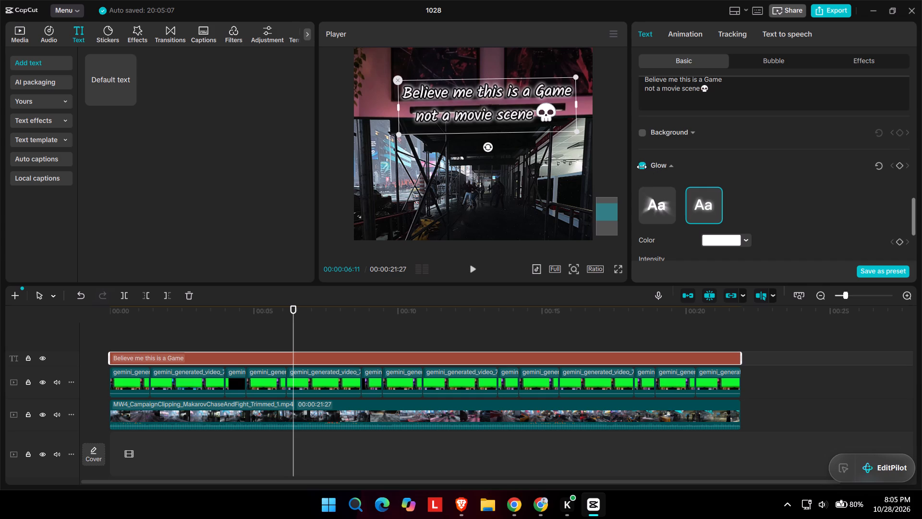
pyautogui.click(644, 167)
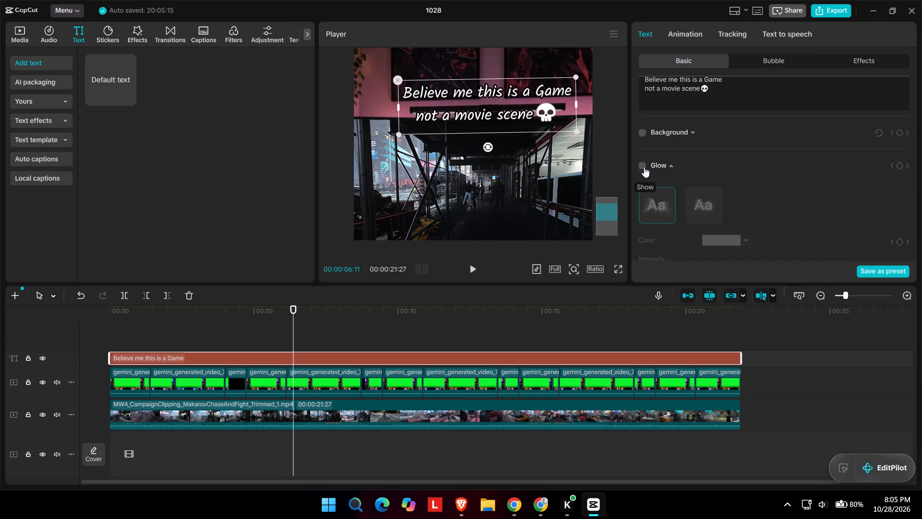
pyautogui.click(644, 167)
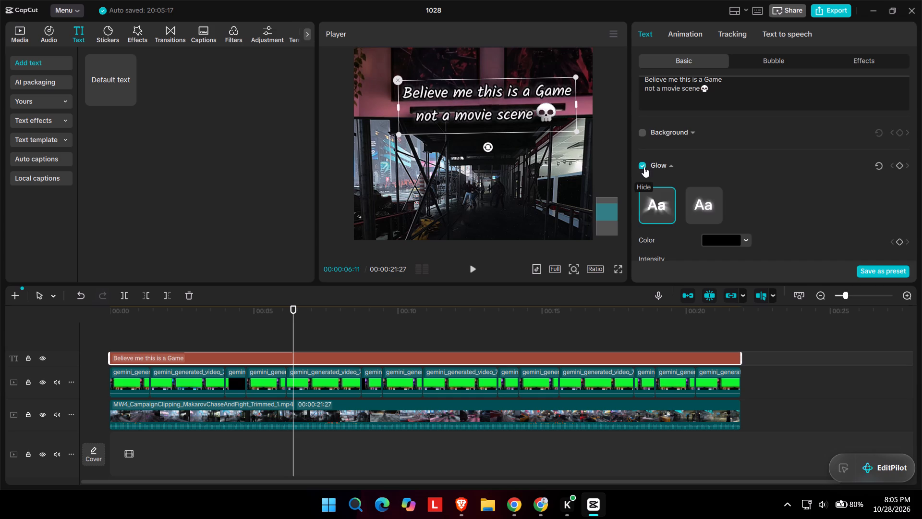
pyautogui.click(723, 240)
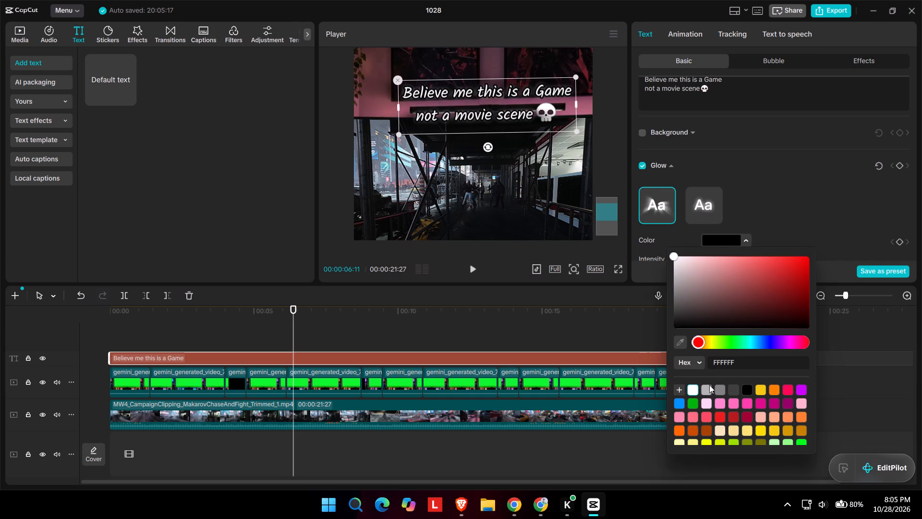
pyautogui.click(710, 388)
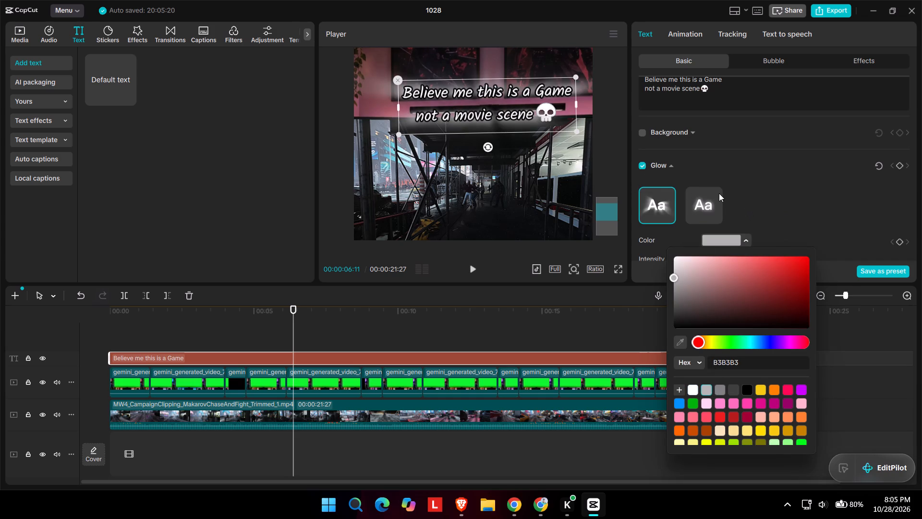
pyautogui.click(715, 192)
pyautogui.click(789, 193)
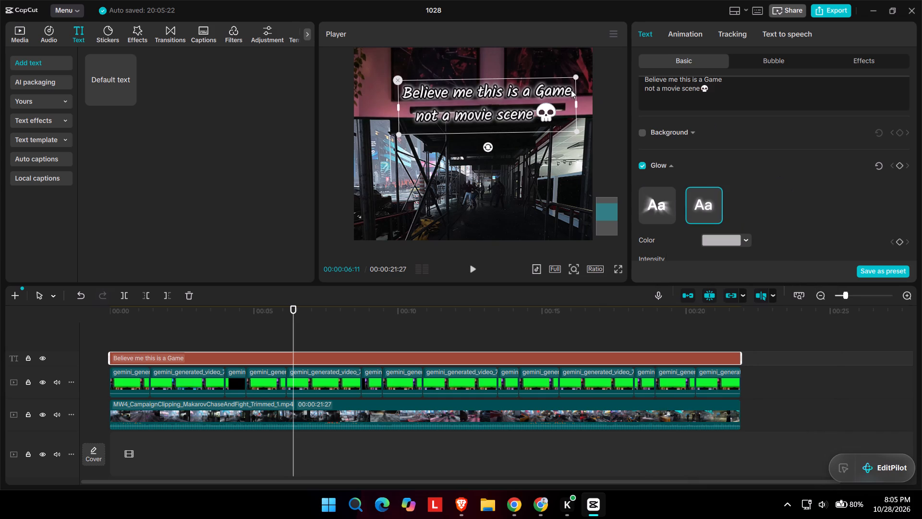
# Tighten the line spacing of the two-line text to -6.
pyautogui.scroll(9, 691, 159)
pyautogui.scroll(-1, 726, 216)
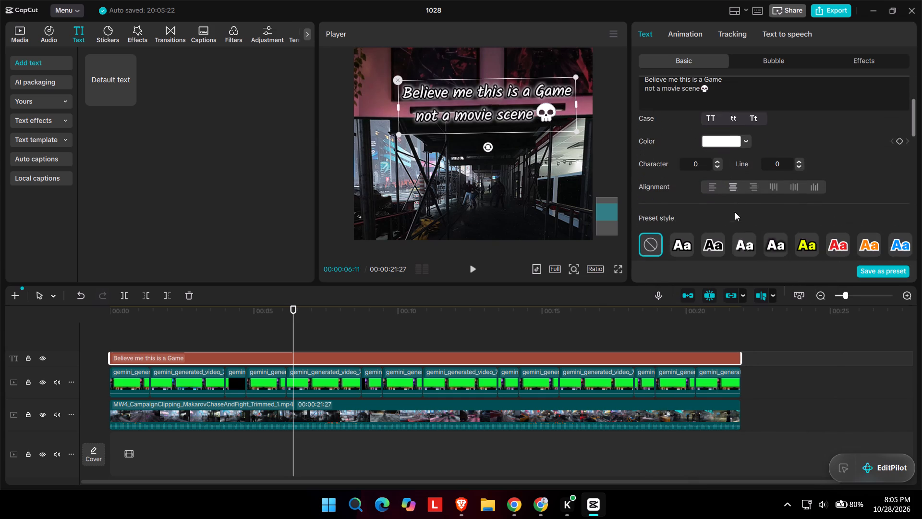
pyautogui.scroll(-1, 735, 212)
pyautogui.doubleClick(797, 144)
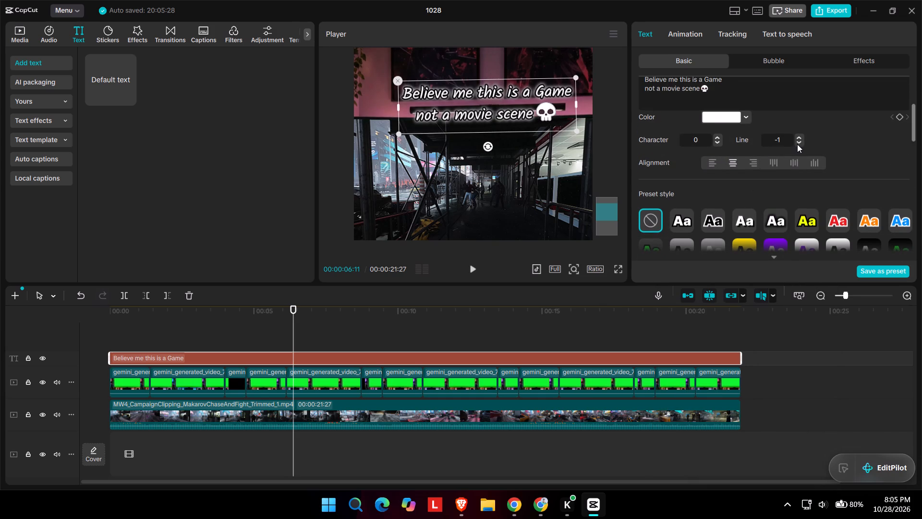
pyautogui.click(797, 144)
pyautogui.click(798, 144)
pyautogui.click(798, 144)
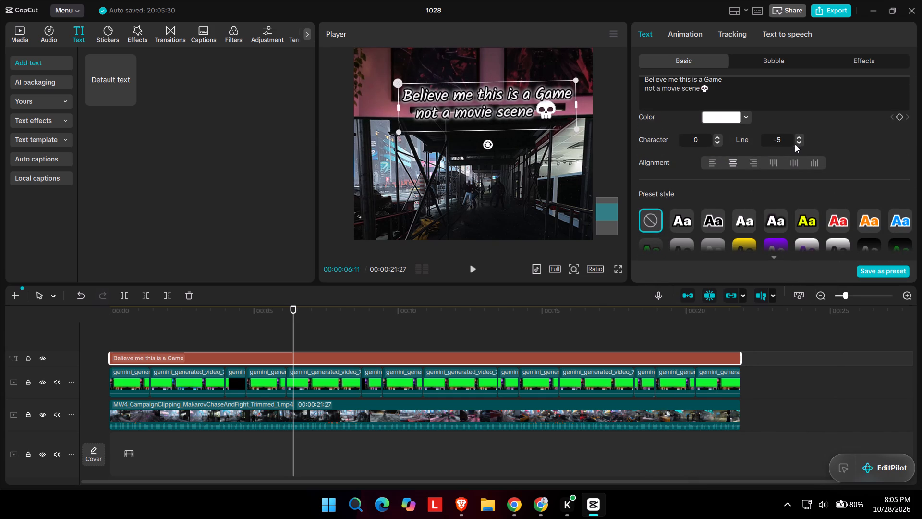
pyautogui.click(798, 145)
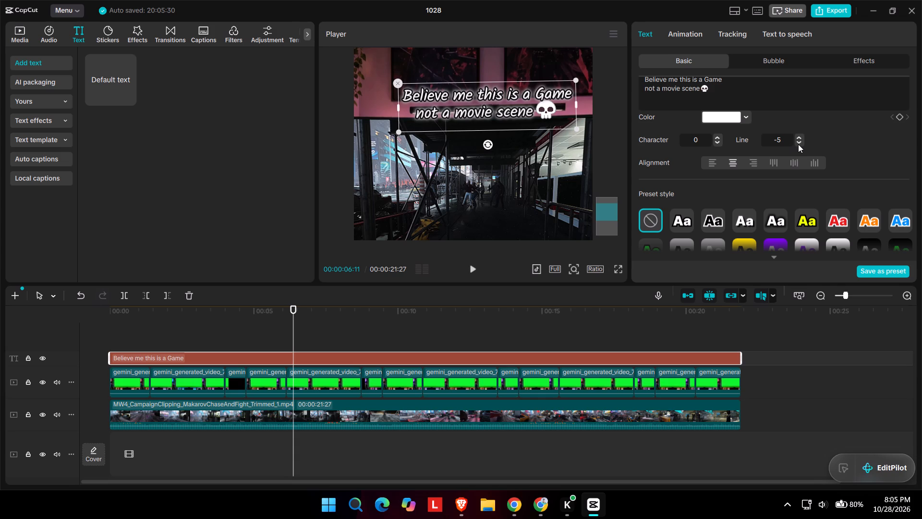
pyautogui.click(798, 142)
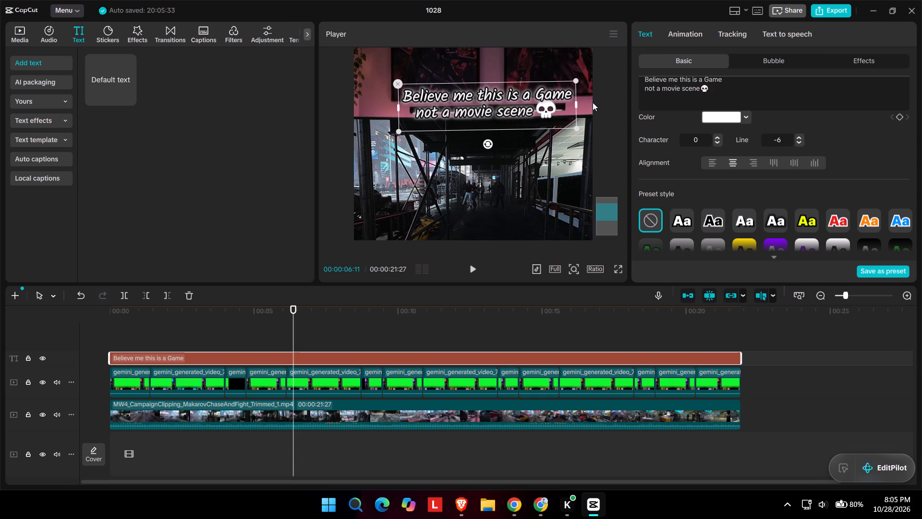
pyautogui.click(508, 113)
# Play part of the video full screen to check the text above the monitor.
pyautogui.click(619, 267)
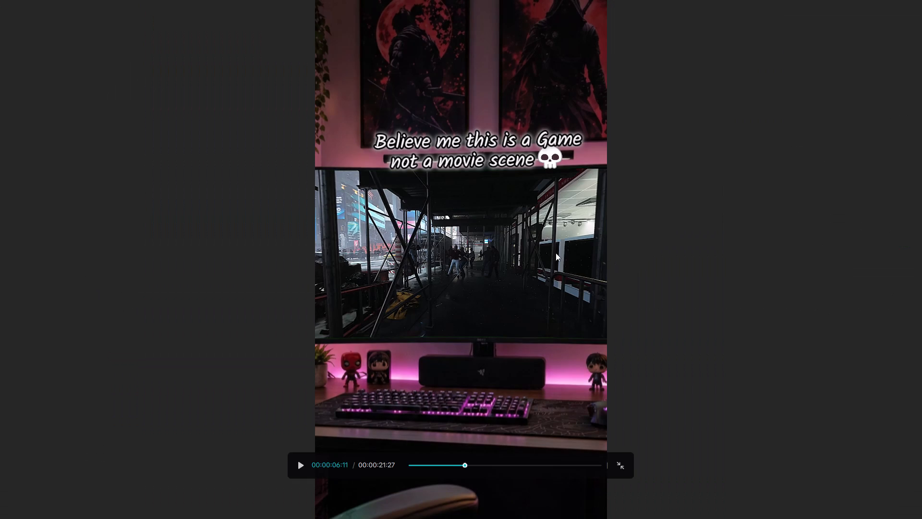
pyautogui.press('space')
pyautogui.press('space')
pyautogui.press('space')
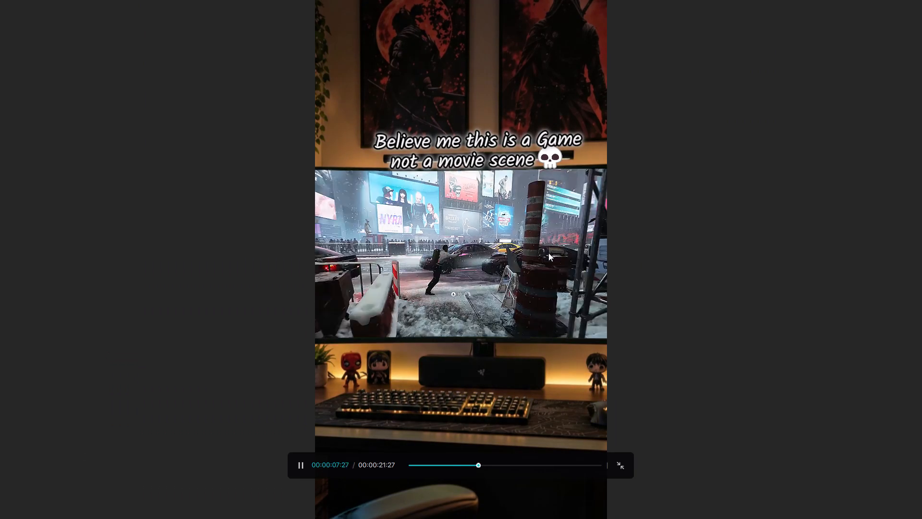
pyautogui.press('space')
pyautogui.click(672, 336)
pyautogui.click(623, 457)
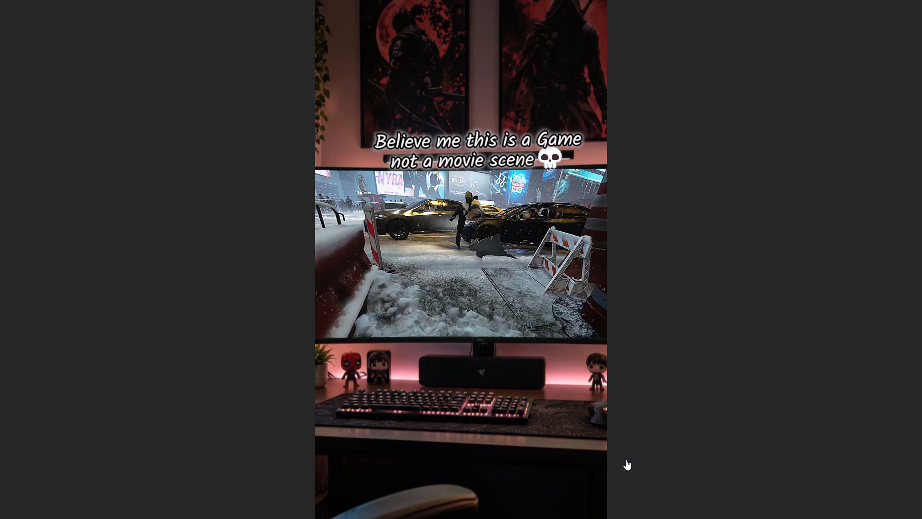
# Change the font of only the skull emoji at the end of the text to System.
pyautogui.doubleClick(707, 88)
pyautogui.click(707, 91)
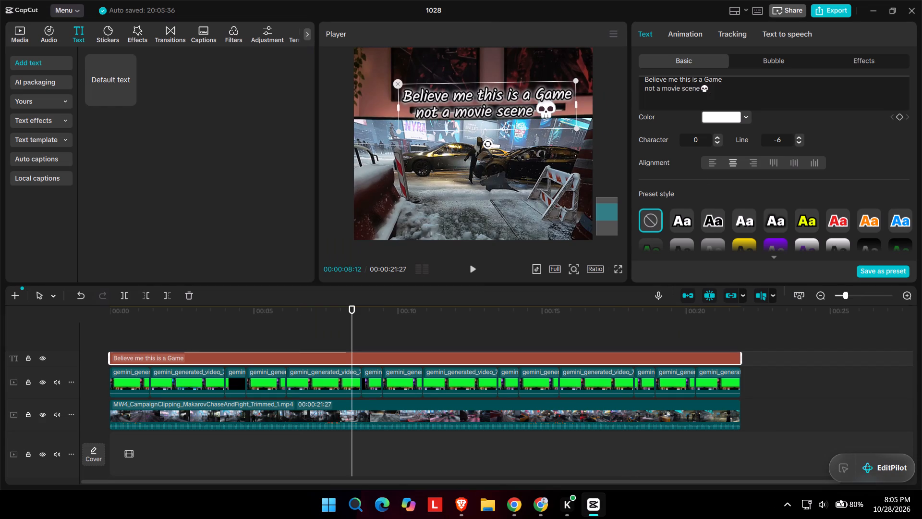
pyautogui.doubleClick(703, 91)
pyautogui.click(707, 90)
pyautogui.moveTo(702, 89); pyautogui.dragTo(711, 90)
pyautogui.scroll(9, 766, 138)
pyautogui.click(789, 143)
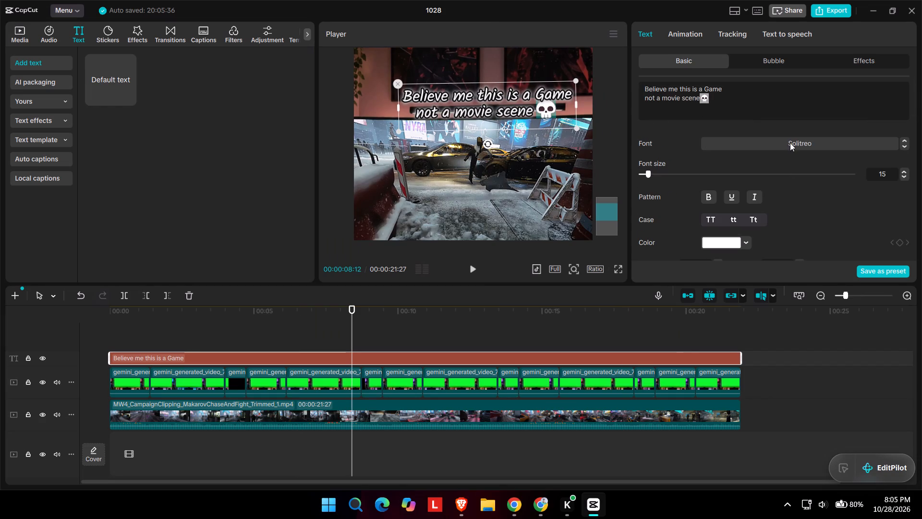
pyautogui.scroll(11, 773, 155)
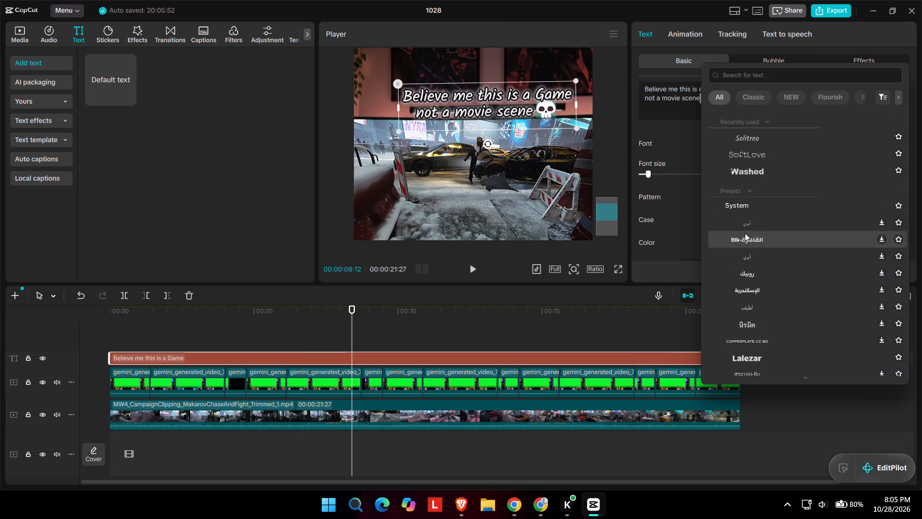
pyautogui.click(750, 202)
pyautogui.click(764, 99)
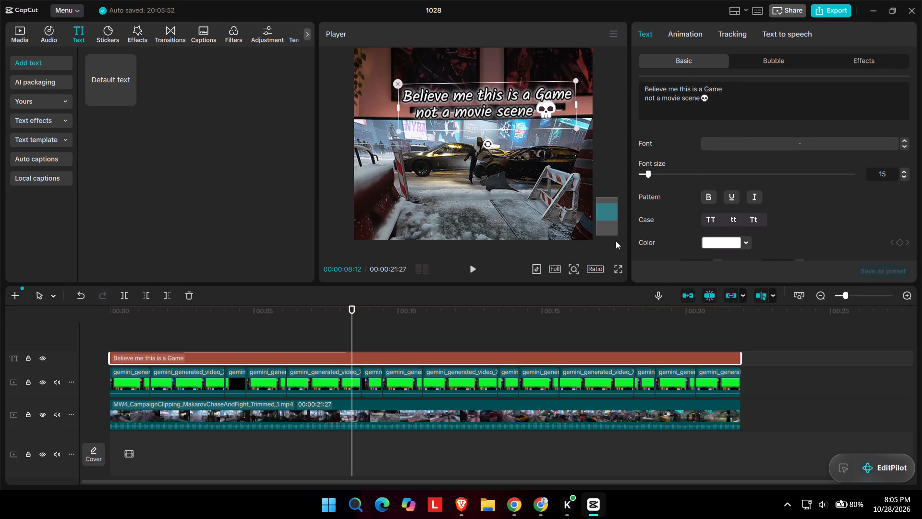
# Play the video full screen again to check the skull emoji and the text over the footage.
pyautogui.click(622, 270)
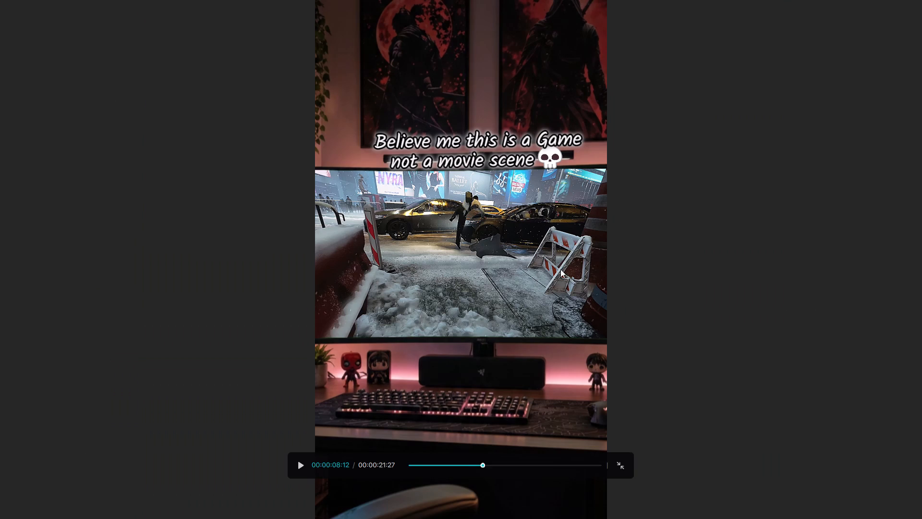
pyautogui.press('space')
pyautogui.press('space')
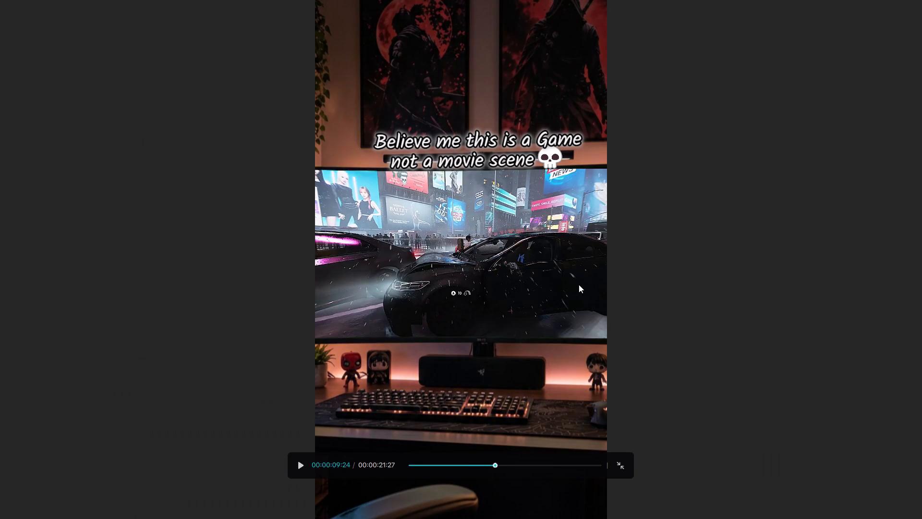
pyautogui.press('space')
pyautogui.click(599, 377)
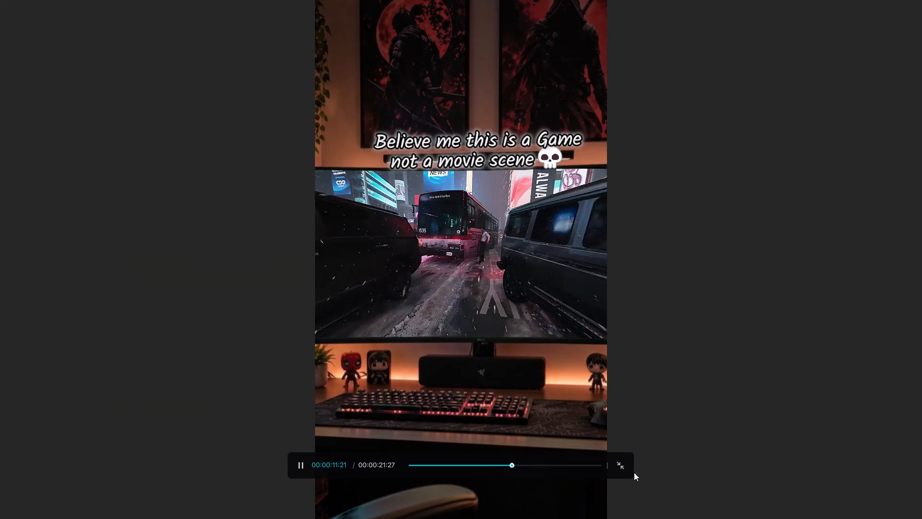
pyautogui.click(623, 465)
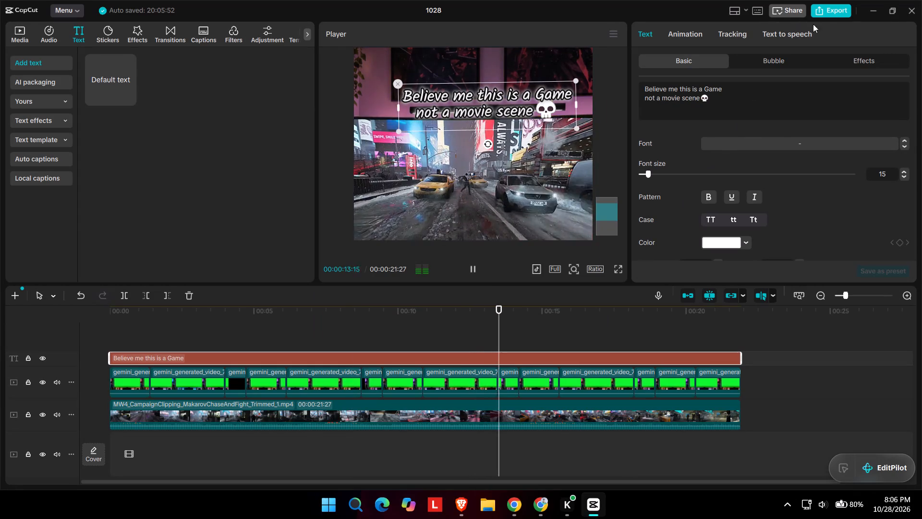
# Export the video at 1080P under the name 2phn.
pyautogui.click(831, 0)
pyautogui.click(827, 10)
pyautogui.doubleClick(548, 100)
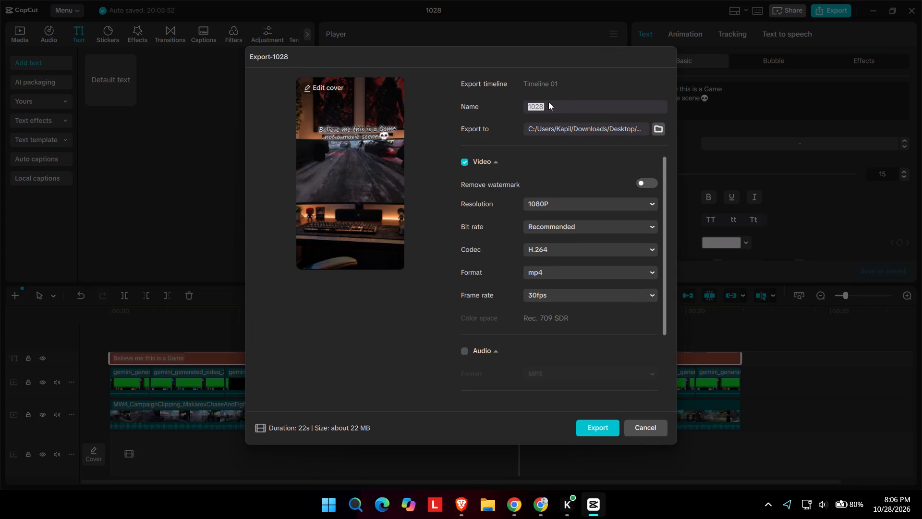
pyautogui.press('2')
pyautogui.write('phn')
pyautogui.press('Return')
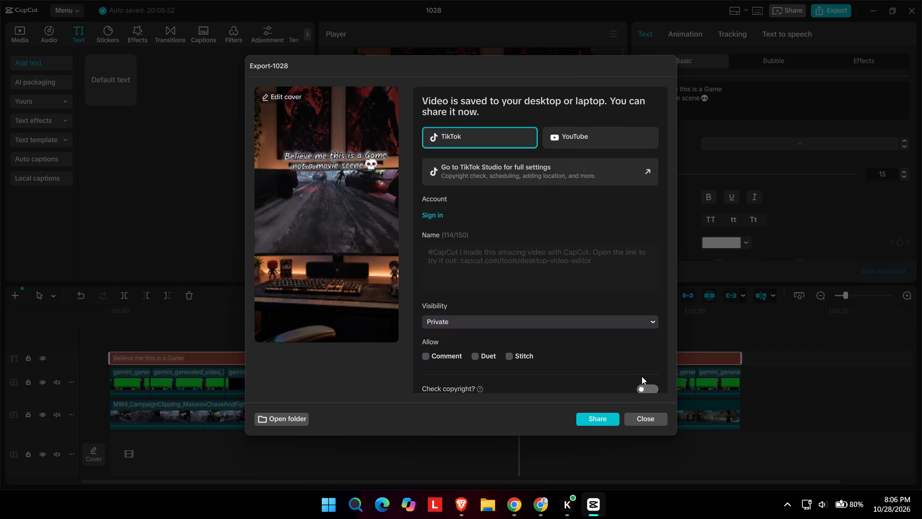
pyautogui.click(631, 419)
# Export the video again under the name 2 at 4K resolution.
pyautogui.click(830, 9)
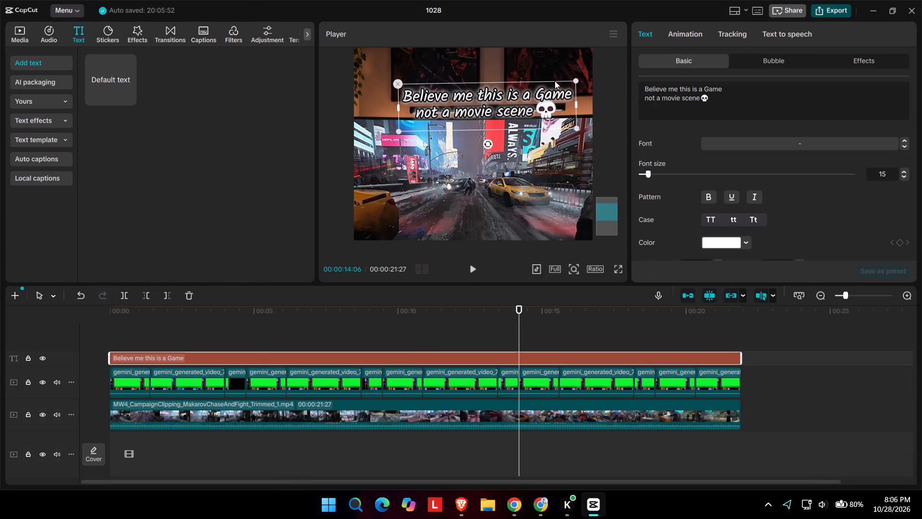
pyautogui.doubleClick(537, 104)
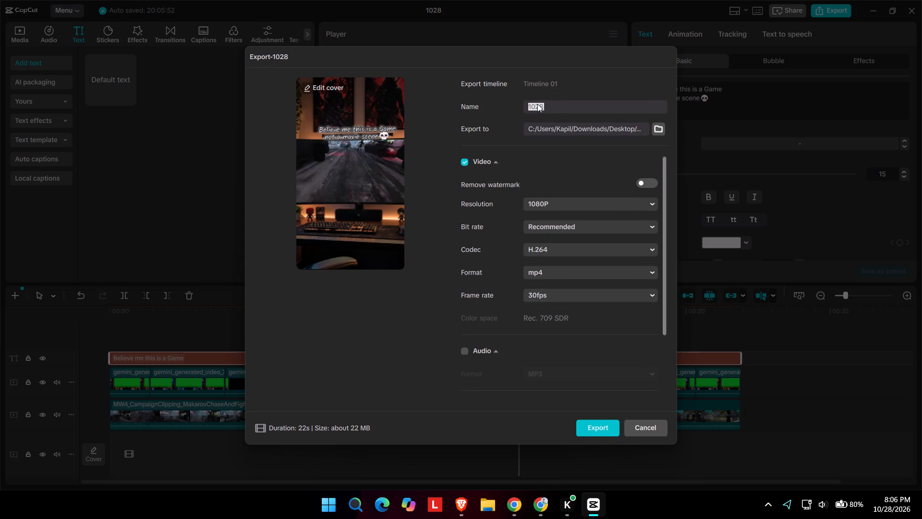
pyautogui.press('2')
pyautogui.click(577, 201)
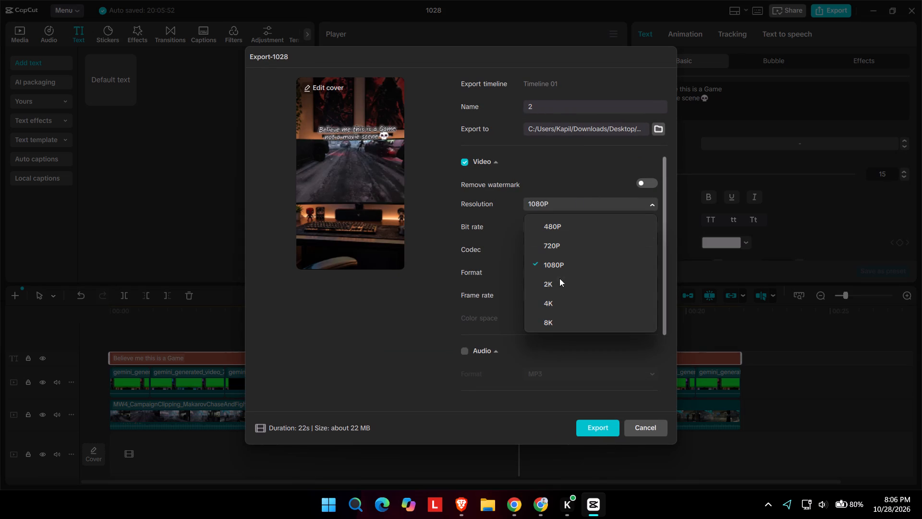
pyautogui.click(554, 298)
pyautogui.click(592, 422)
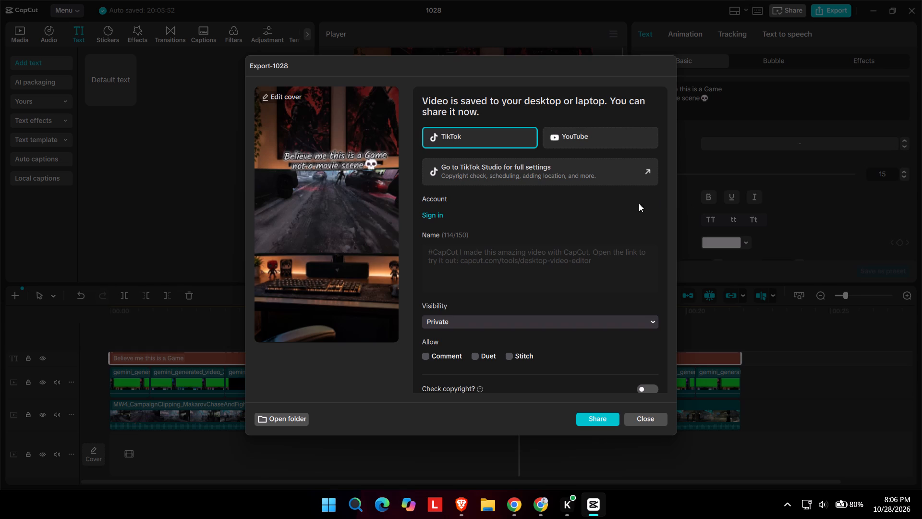
# Close the export window and replace the whole text hook with "POV: WHY YOU NEED PS5".
pyautogui.click(641, 422)
pyautogui.tripleClick(676, 100)
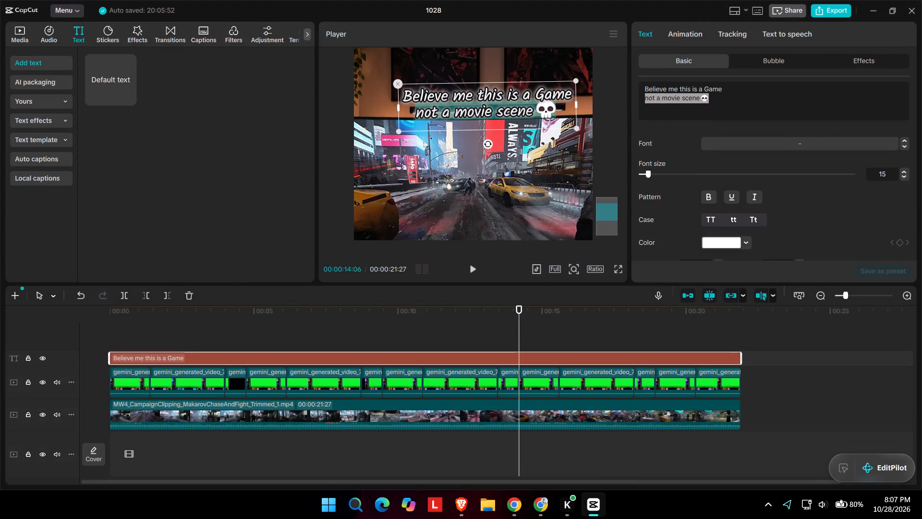
pyautogui.tripleClick(679, 93)
pyautogui.hotkey('ctrl', 'a')
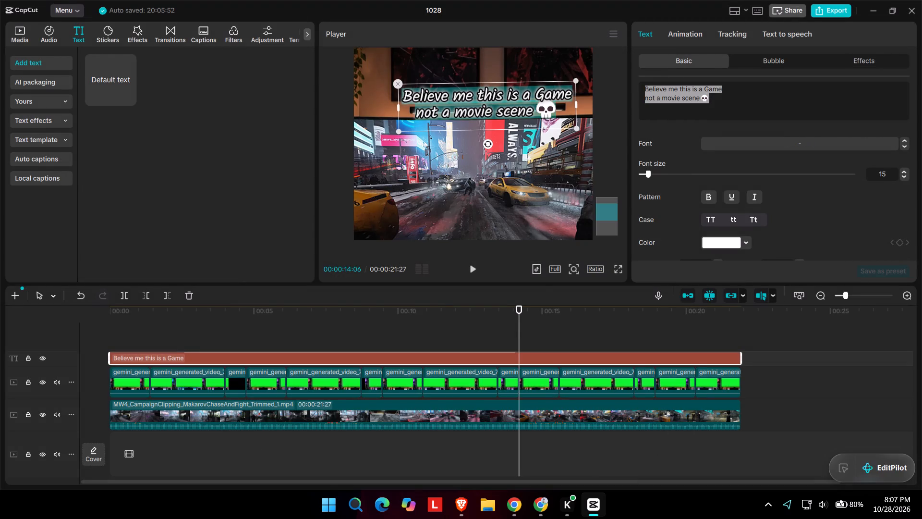
pyautogui.write('POV')
pyautogui.write(':')
pyautogui.press('space')
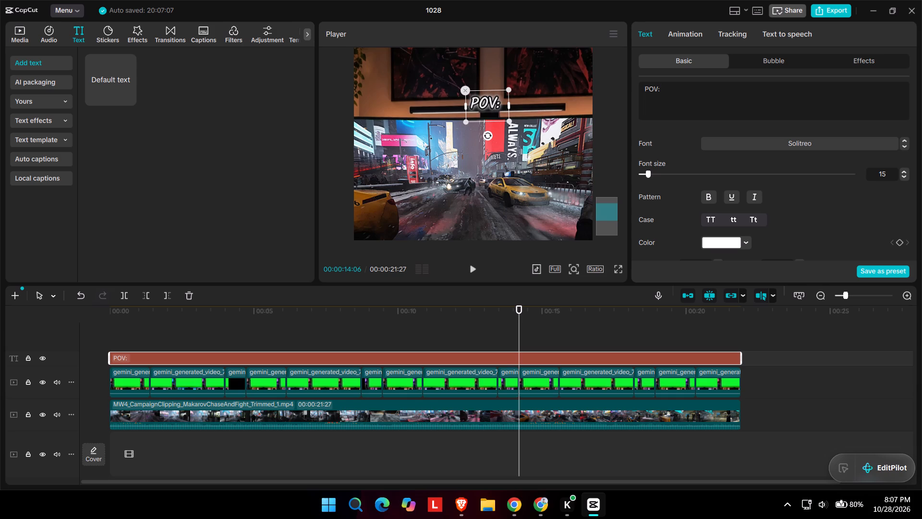
pyautogui.write('WHY YOU NEED PS')
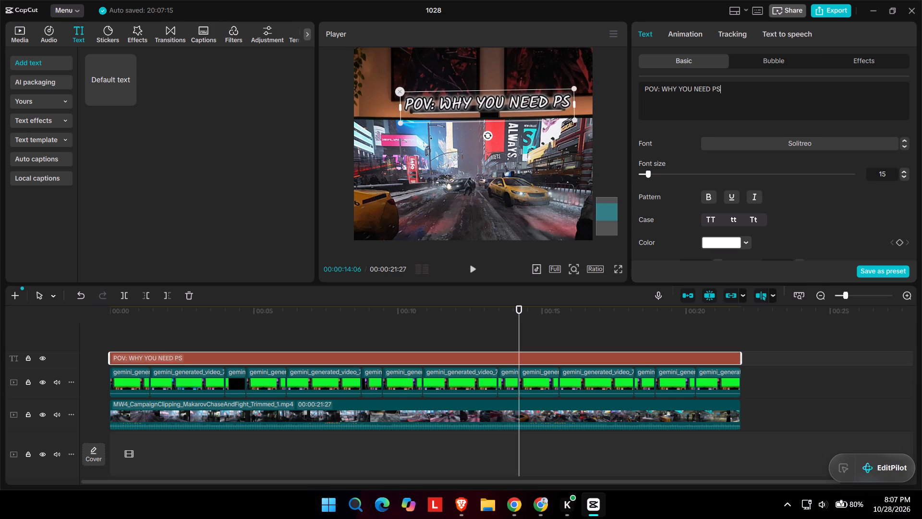
pyautogui.press('5')
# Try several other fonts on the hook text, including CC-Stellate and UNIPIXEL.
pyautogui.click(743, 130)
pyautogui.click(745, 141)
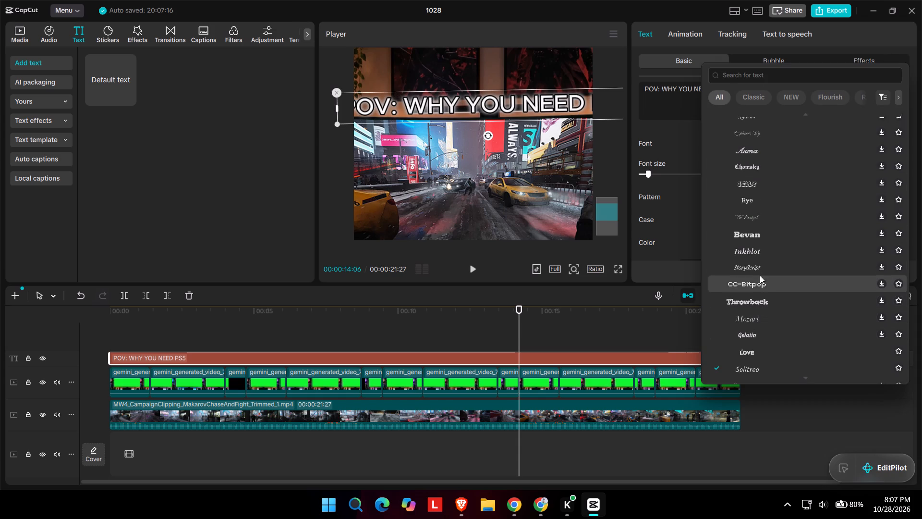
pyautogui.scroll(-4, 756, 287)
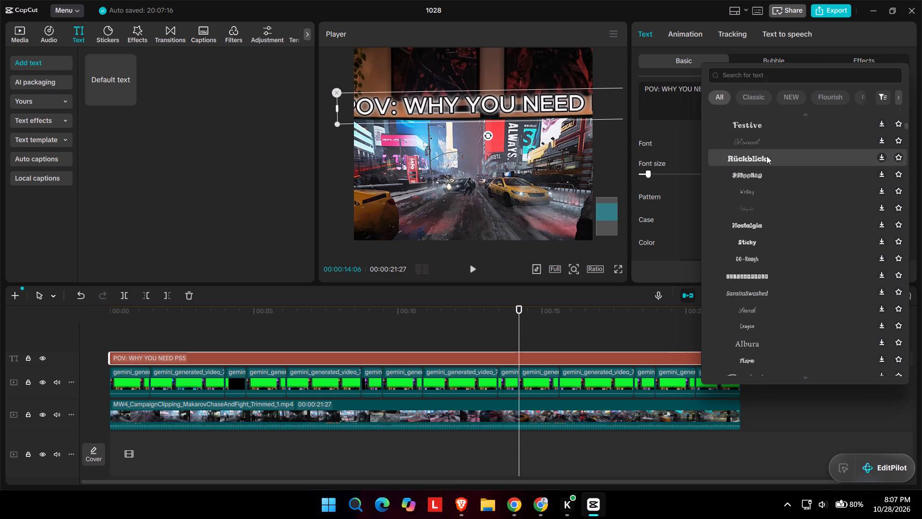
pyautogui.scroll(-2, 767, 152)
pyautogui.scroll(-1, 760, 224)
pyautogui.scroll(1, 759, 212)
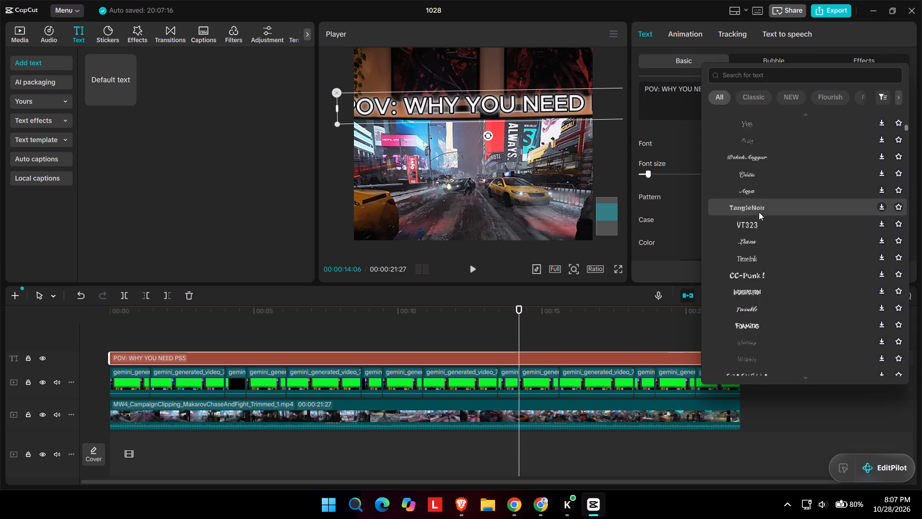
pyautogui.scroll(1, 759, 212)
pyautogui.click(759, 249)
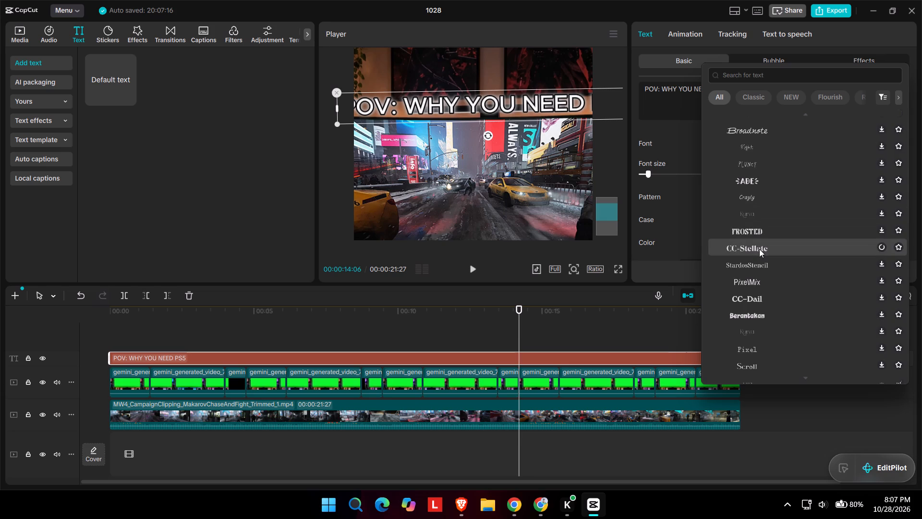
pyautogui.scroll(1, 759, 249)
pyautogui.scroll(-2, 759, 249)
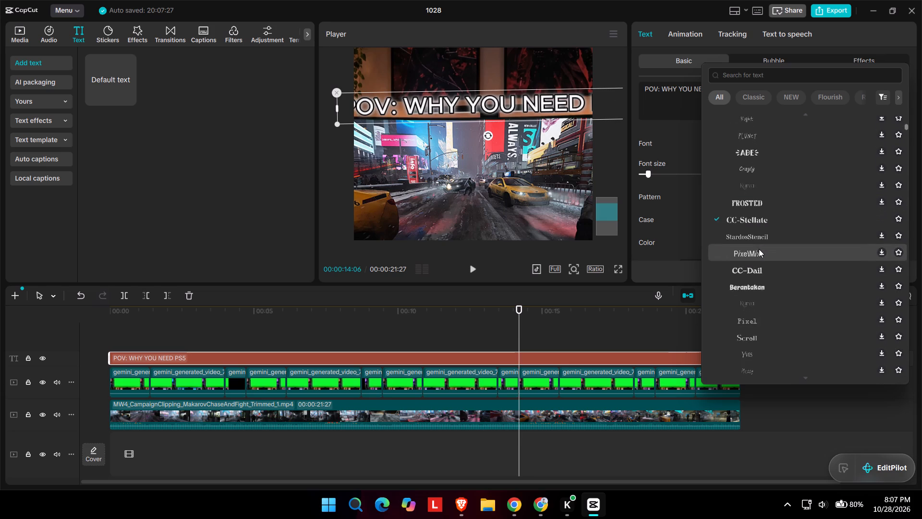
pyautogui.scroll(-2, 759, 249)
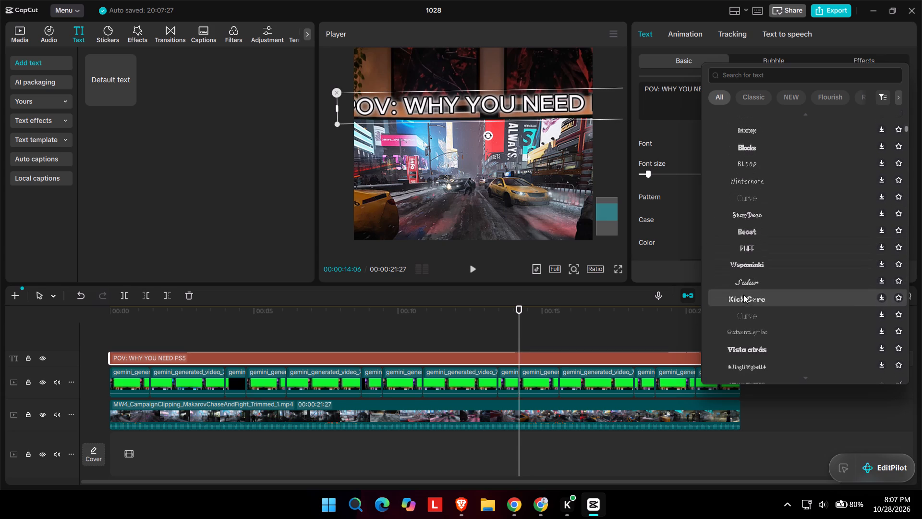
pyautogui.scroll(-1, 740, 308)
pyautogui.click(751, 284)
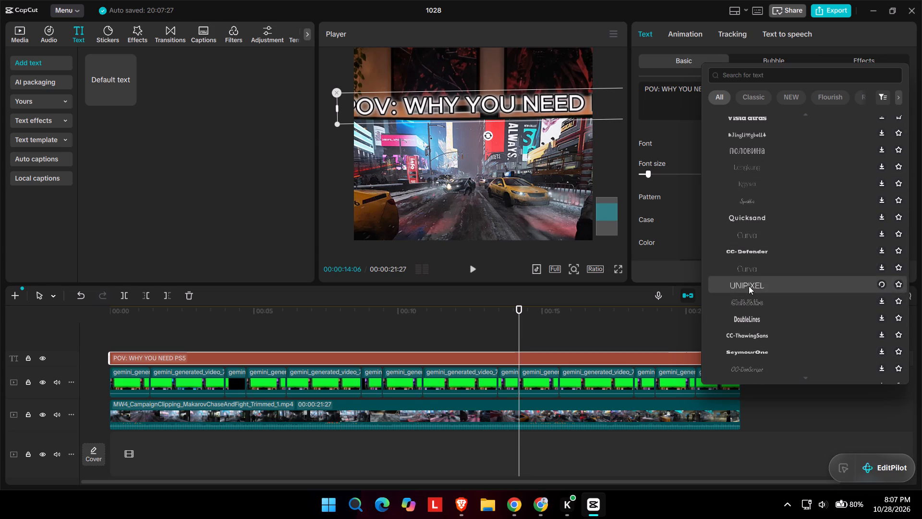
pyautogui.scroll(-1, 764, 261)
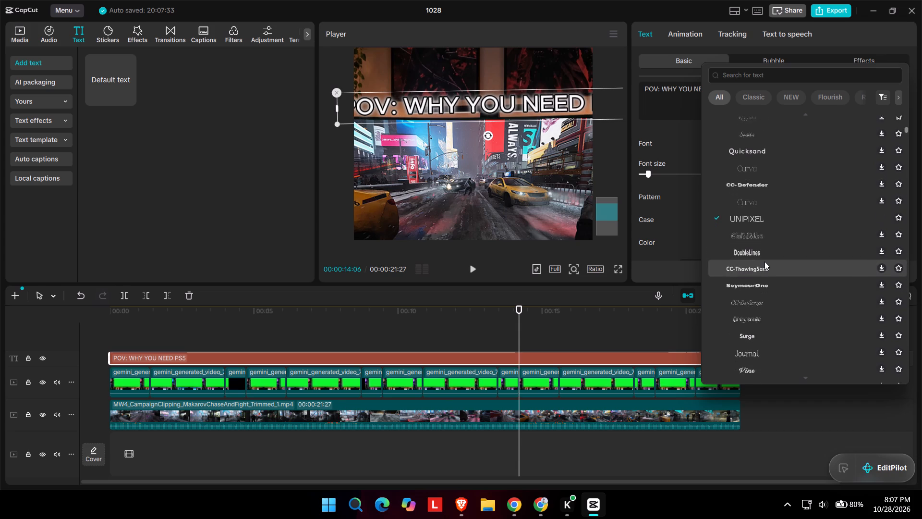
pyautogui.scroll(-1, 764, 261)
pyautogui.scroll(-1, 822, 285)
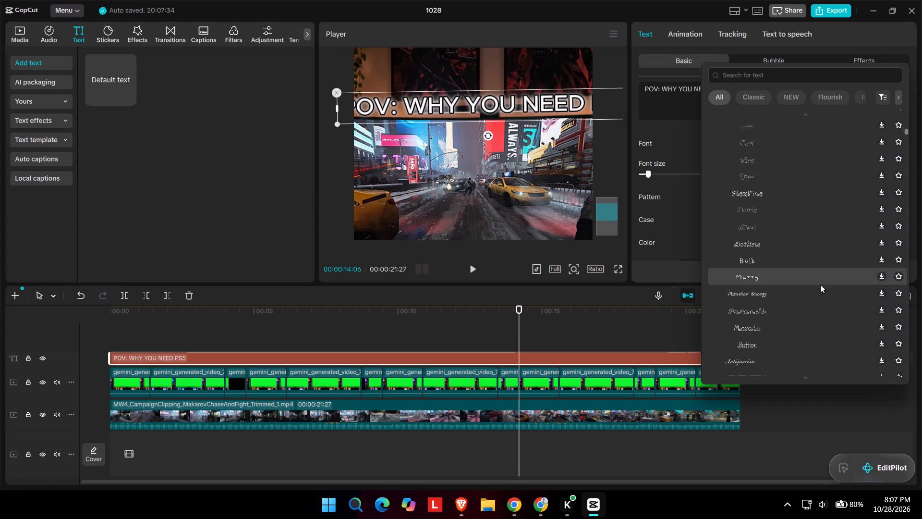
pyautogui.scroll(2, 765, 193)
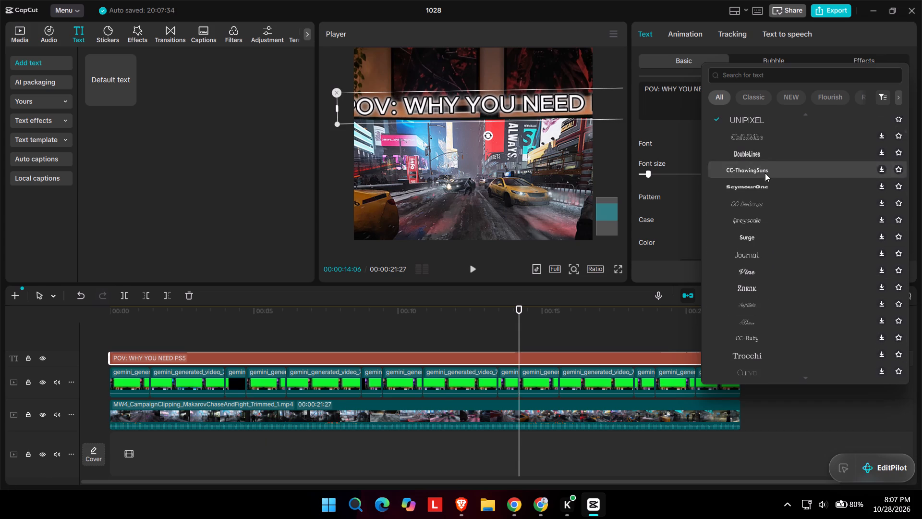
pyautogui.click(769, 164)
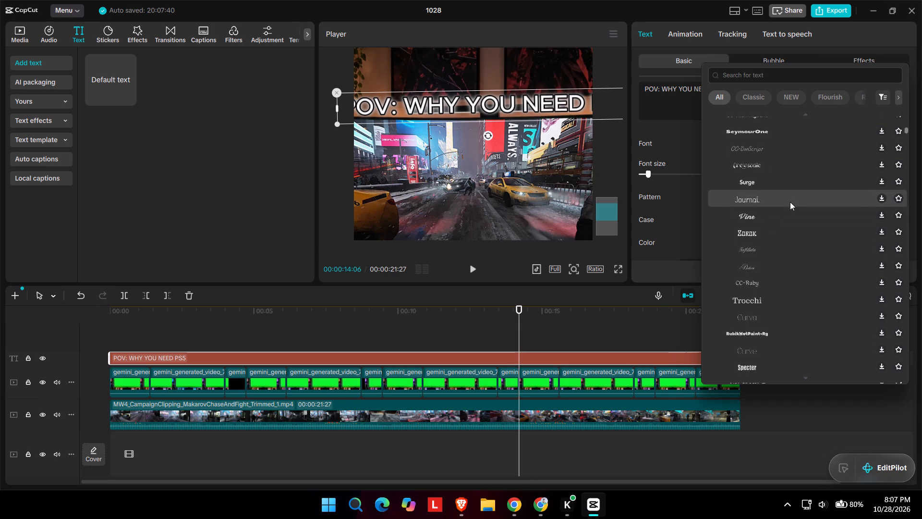
# Set the hook text's font to LexendMega-Regular.
pyautogui.scroll(-6, 763, 228)
pyautogui.scroll(2, 762, 230)
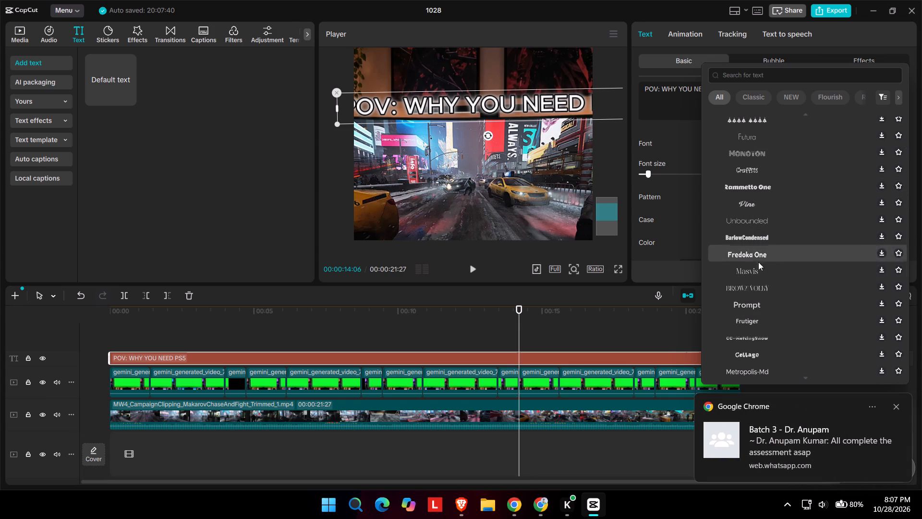
pyautogui.scroll(1, 758, 212)
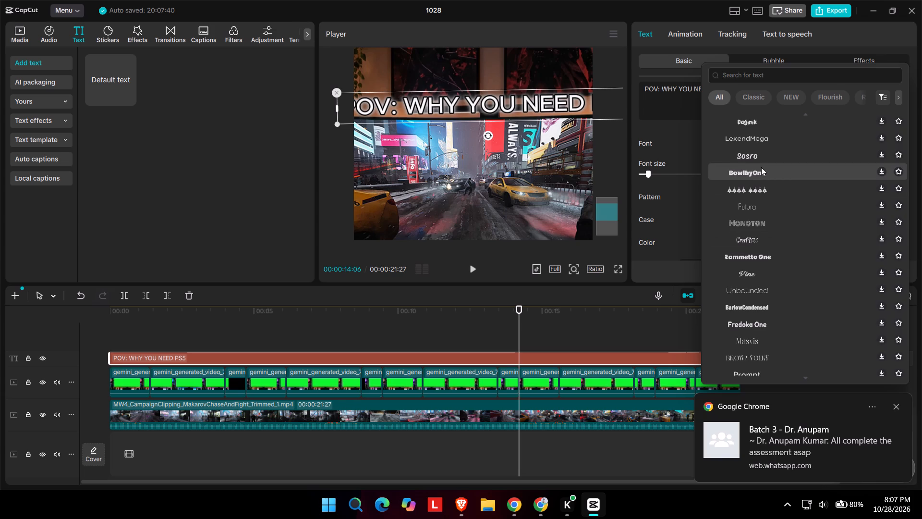
pyautogui.click(768, 154)
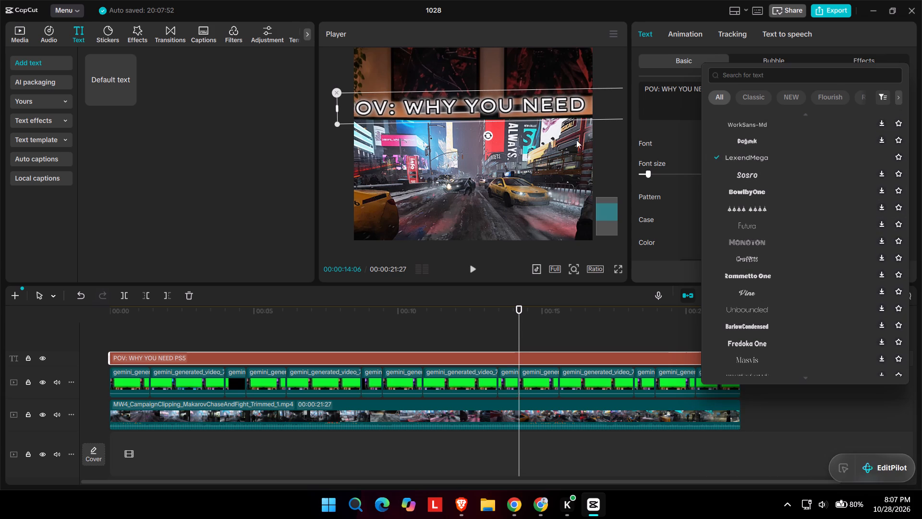
pyautogui.click(674, 140)
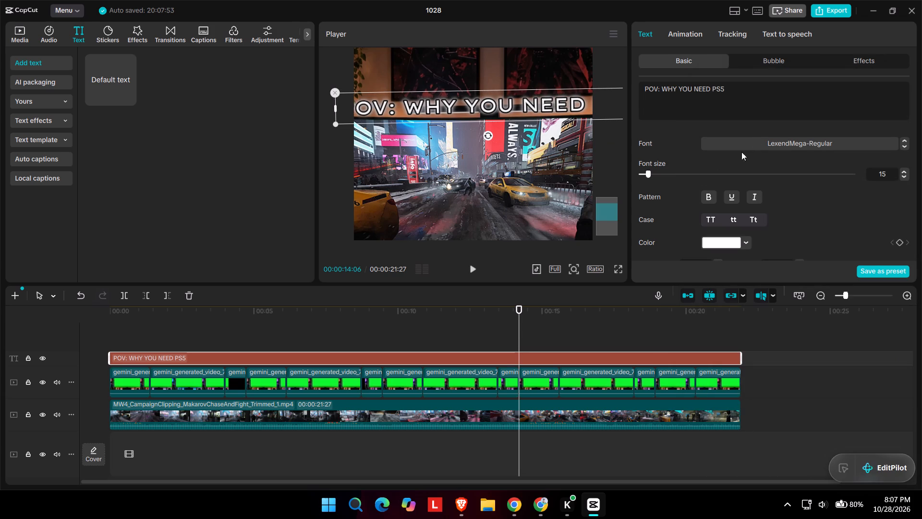
# Reduce the hook text's font size to 10.
pyautogui.tripleClick(906, 178)
pyautogui.doubleClick(906, 178)
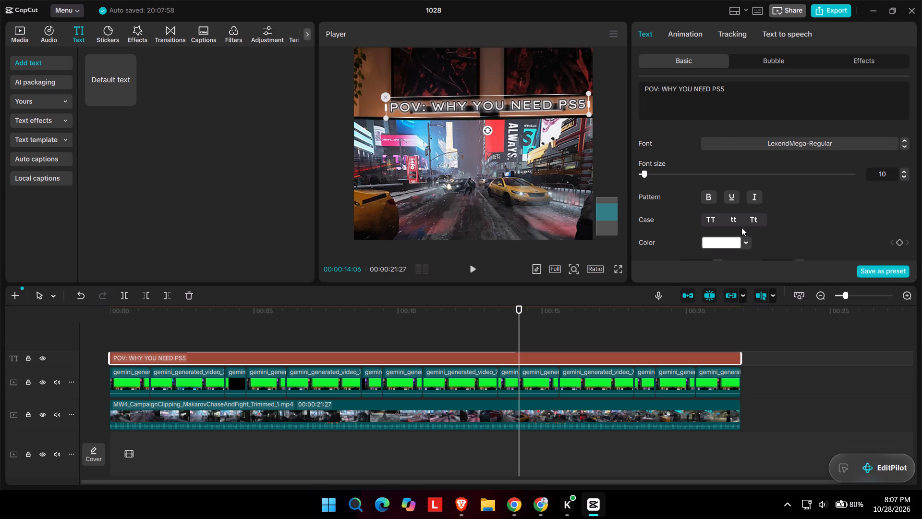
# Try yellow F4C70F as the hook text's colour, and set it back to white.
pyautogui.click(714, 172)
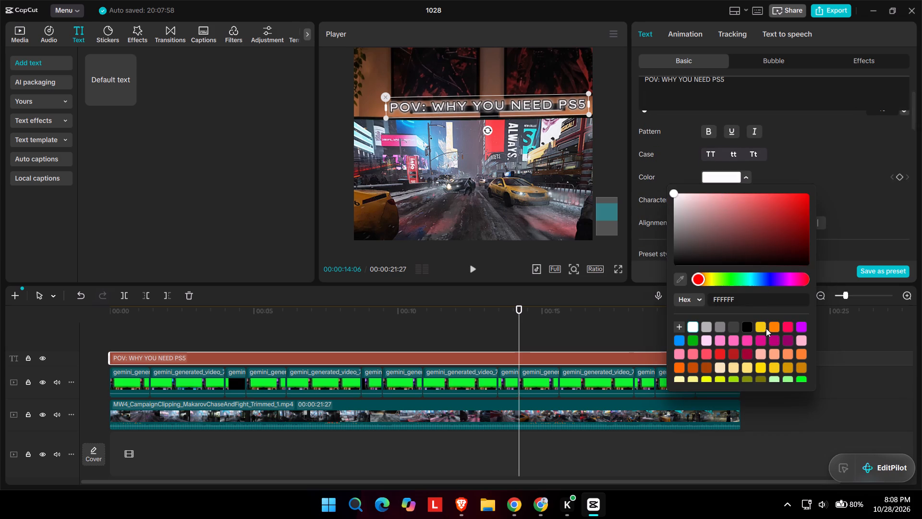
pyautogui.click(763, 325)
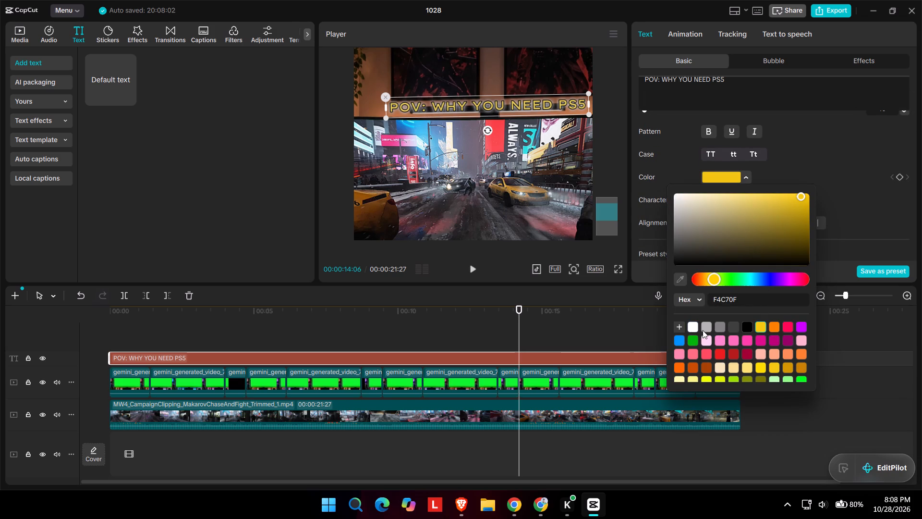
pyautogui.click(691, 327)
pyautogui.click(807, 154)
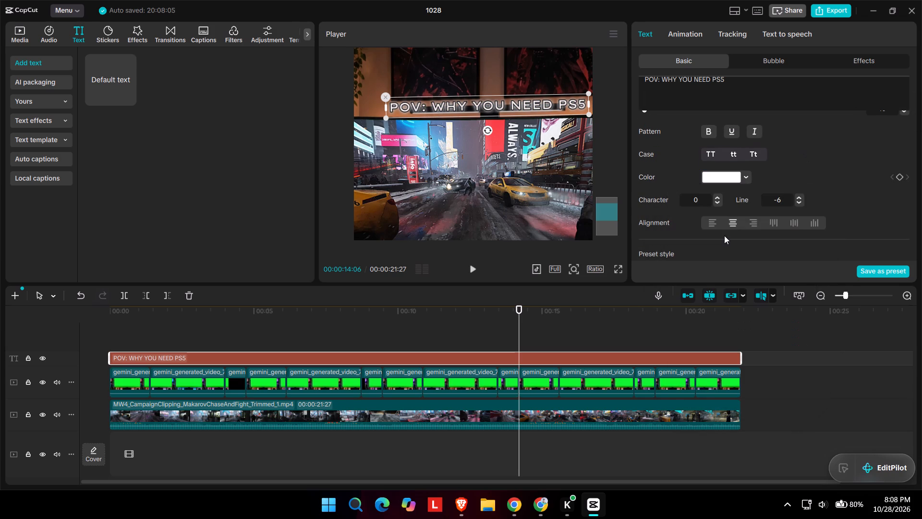
# Turn off the glow on the hook text.
pyautogui.scroll(-2, 724, 235)
pyautogui.scroll(-2, 667, 183)
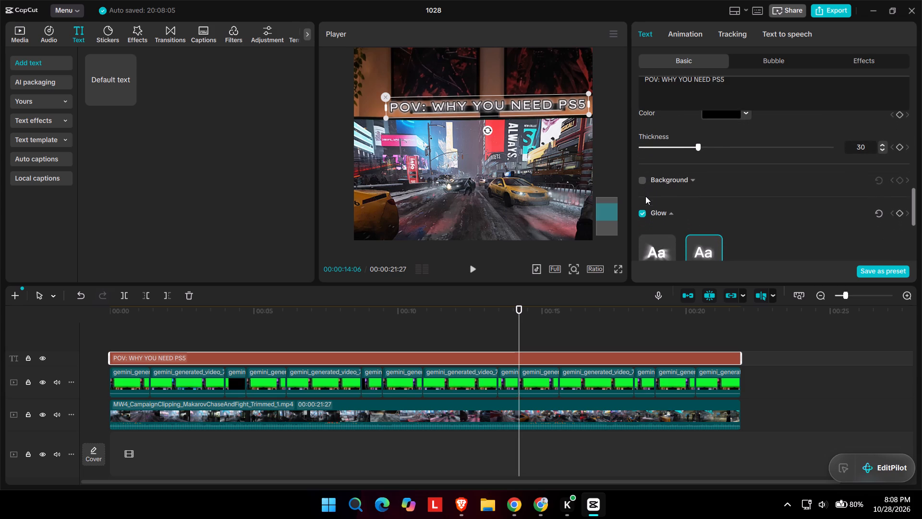
pyautogui.click(643, 213)
# Make the hook text bold.
pyautogui.scroll(4, 653, 200)
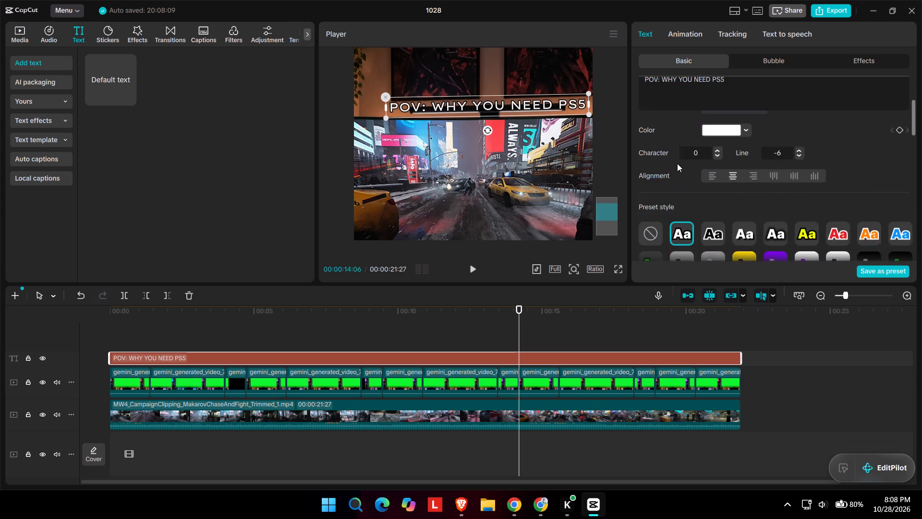
pyautogui.scroll(2, 677, 163)
pyautogui.click(713, 194)
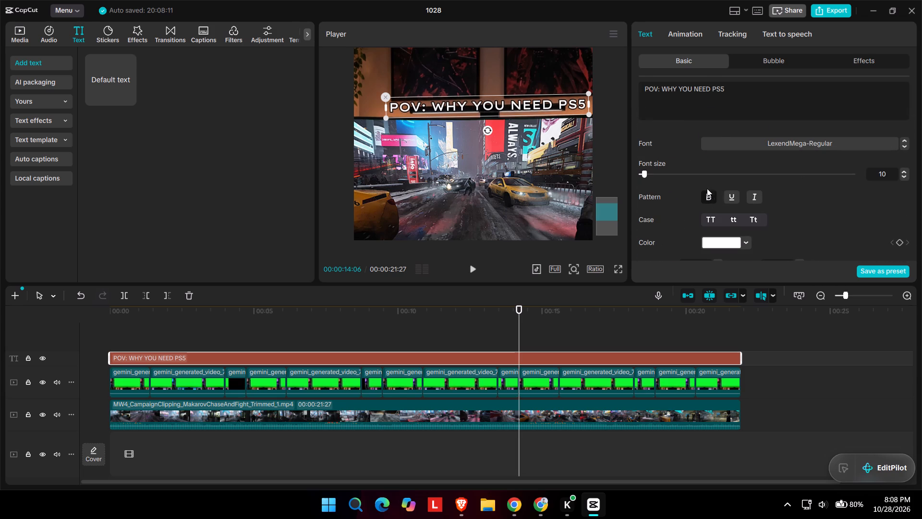
# Play the video briefly in full screen to check the new hook's look and placement above the monitor.
pyautogui.click(620, 270)
pyautogui.press('space')
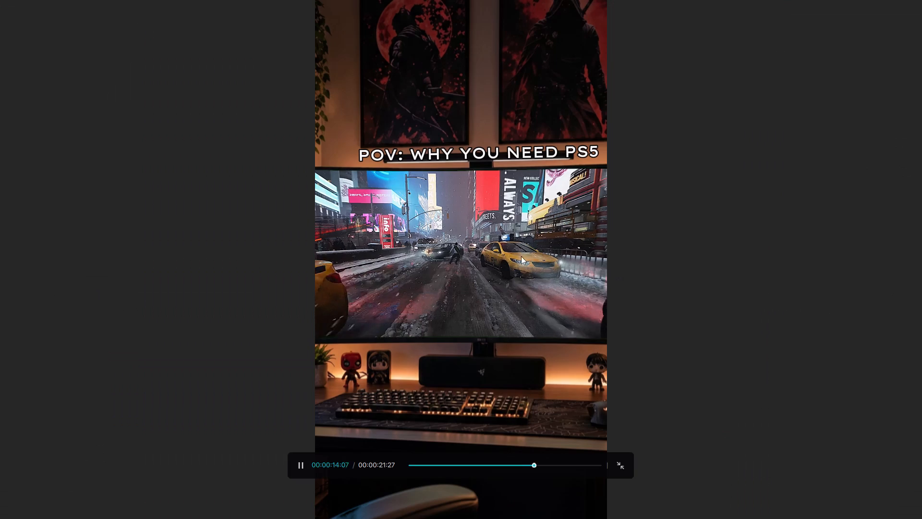
pyautogui.press('space')
pyautogui.click(566, 323)
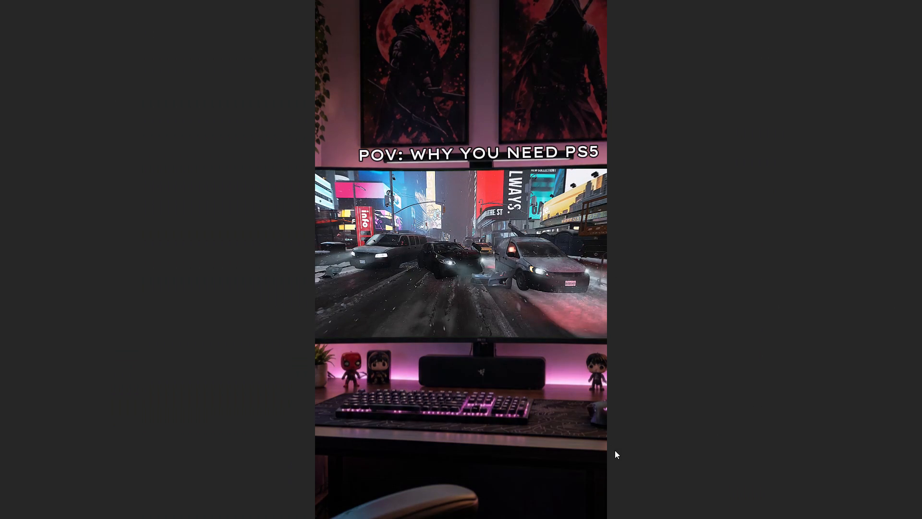
pyautogui.click(616, 463)
# Move the hook text slightly down toward the monitor's top edge, to about X 117, Y 750.
pyautogui.moveTo(518, 104); pyautogui.dragTo(517, 104)
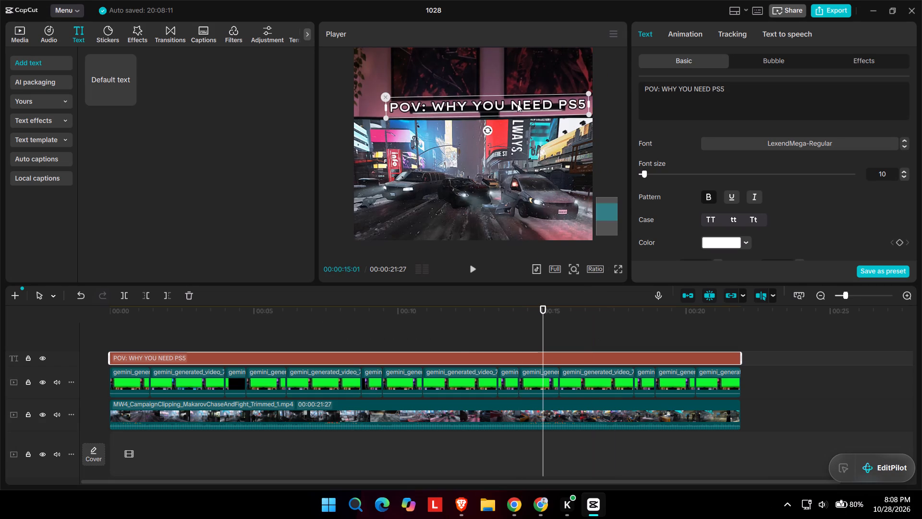
pyautogui.moveTo(517, 104); pyautogui.dragTo(517, 109)
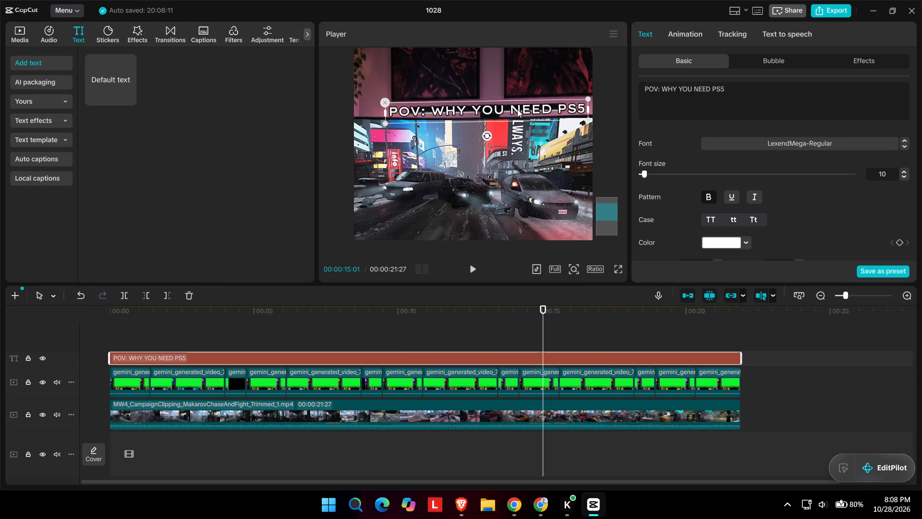
pyautogui.moveTo(517, 109); pyautogui.dragTo(517, 109)
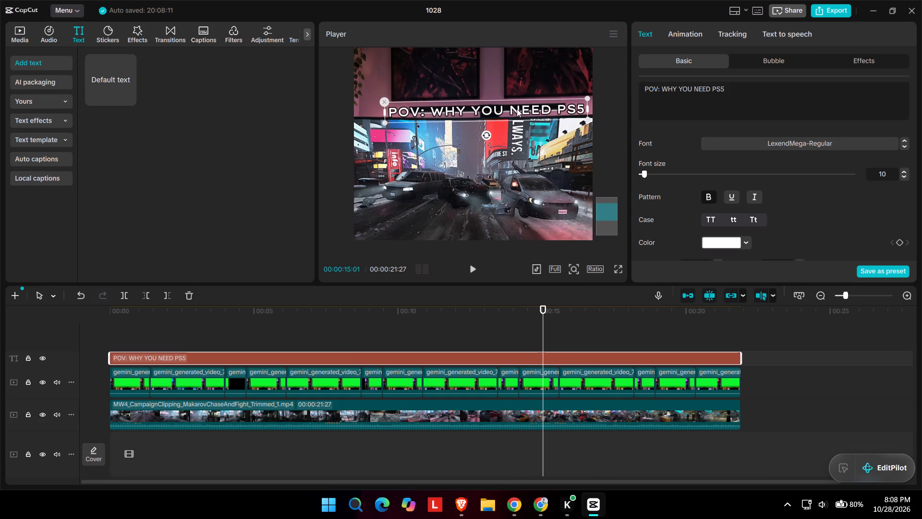
pyautogui.moveTo(517, 109); pyautogui.dragTo(517, 108)
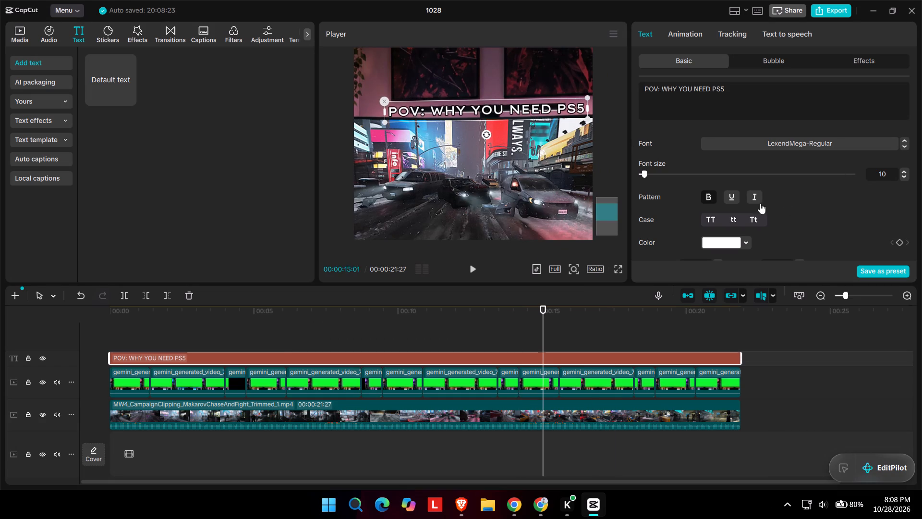
# Straighten the hook text above the monitor by setting its plane rotation to -0.56°.
pyautogui.scroll(-2, 752, 204)
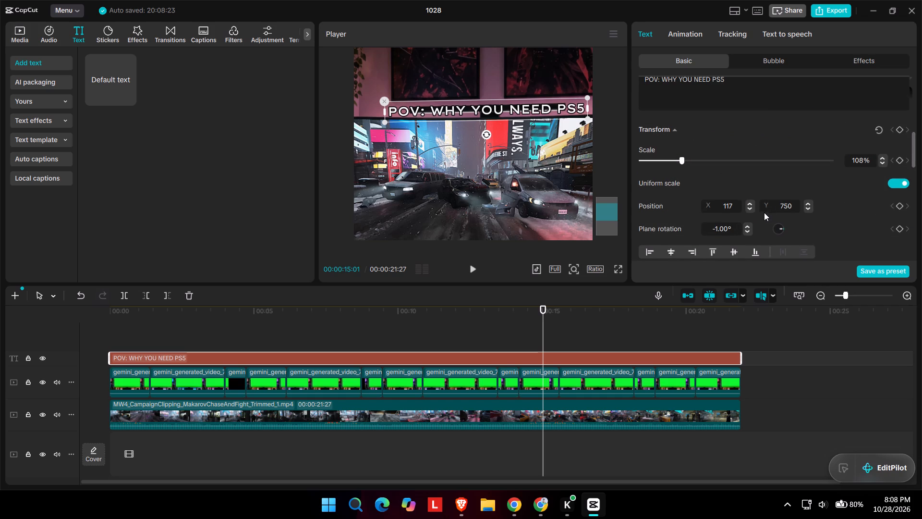
pyautogui.scroll(-1, 753, 218)
pyautogui.moveTo(781, 226); pyautogui.dragTo(781, 227)
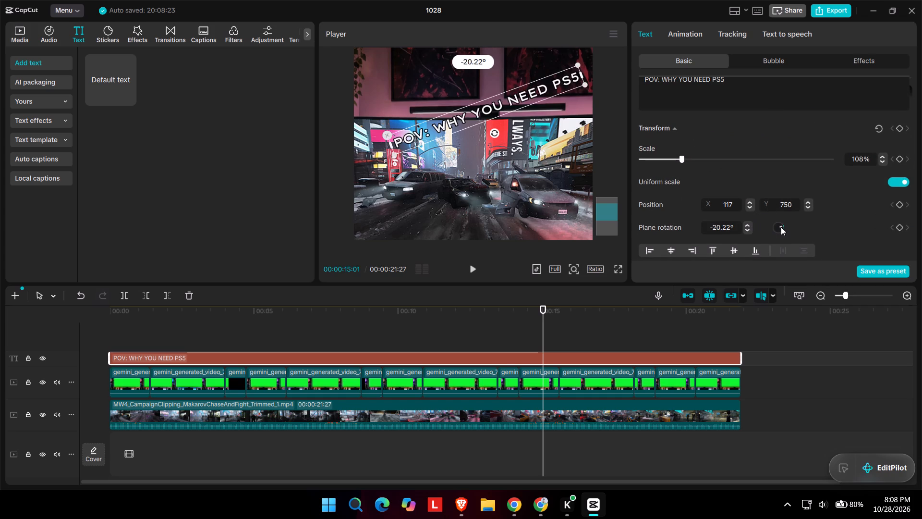
pyautogui.moveTo(781, 227); pyautogui.dragTo(787, 227)
pyautogui.click(749, 228)
pyautogui.doubleClick(749, 228)
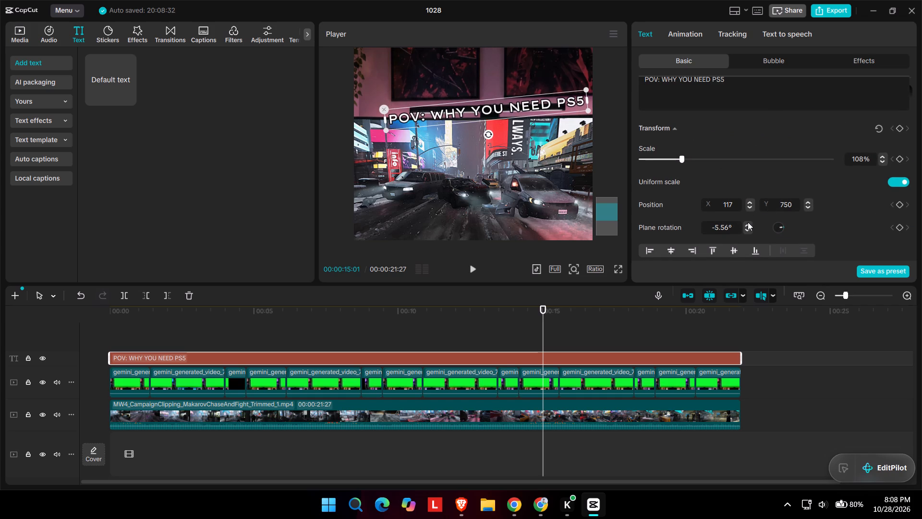
pyautogui.doubleClick(748, 222)
pyautogui.tripleClick(749, 223)
pyautogui.doubleClick(749, 223)
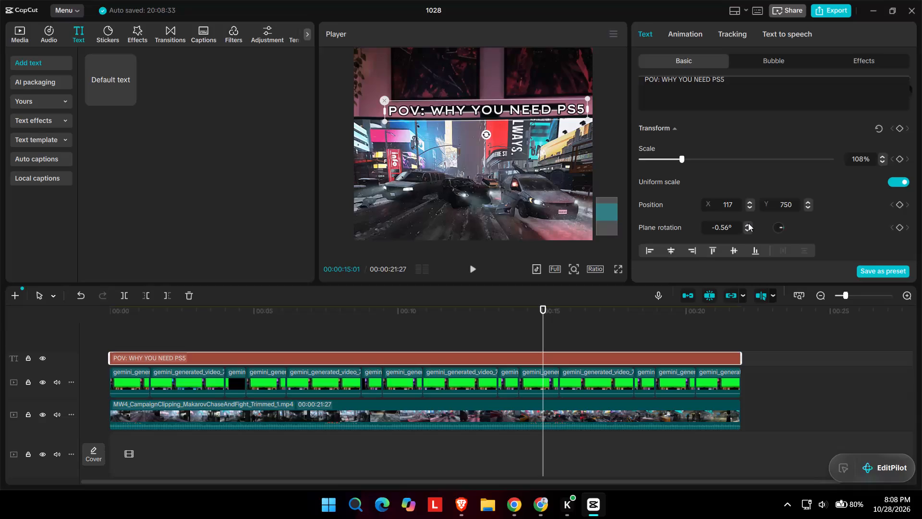
pyautogui.scroll(-1, 647, 192)
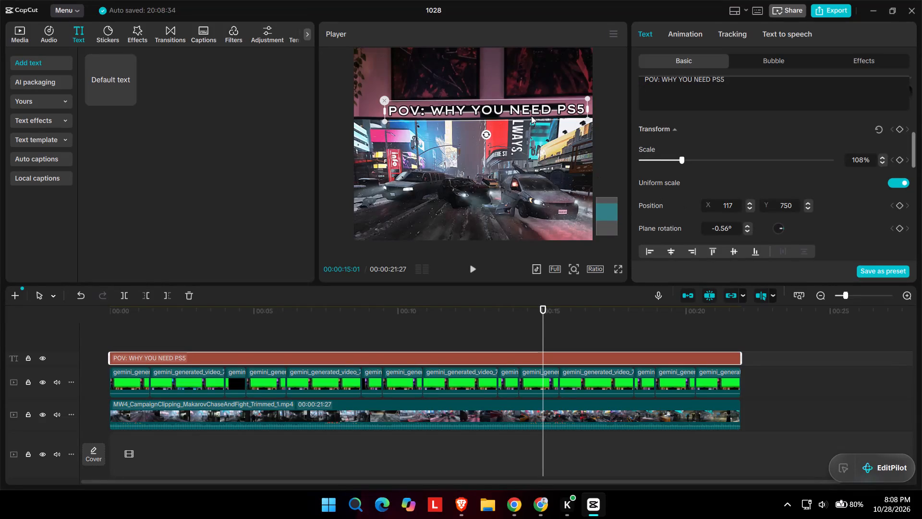
# Shift the hook text slightly toward the frame's centre above the monitor, to about X 63, Y 755.
pyautogui.moveTo(531, 115); pyautogui.dragTo(525, 116)
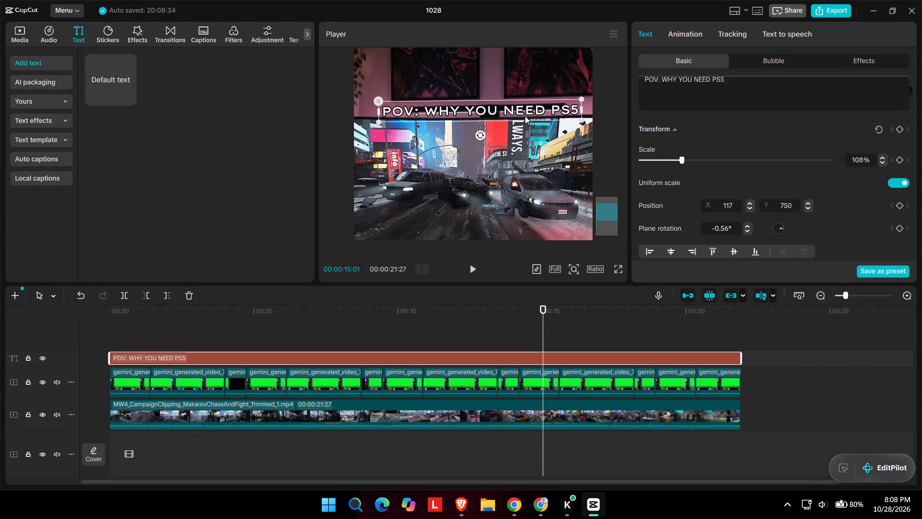
pyautogui.moveTo(525, 116); pyautogui.dragTo(525, 114)
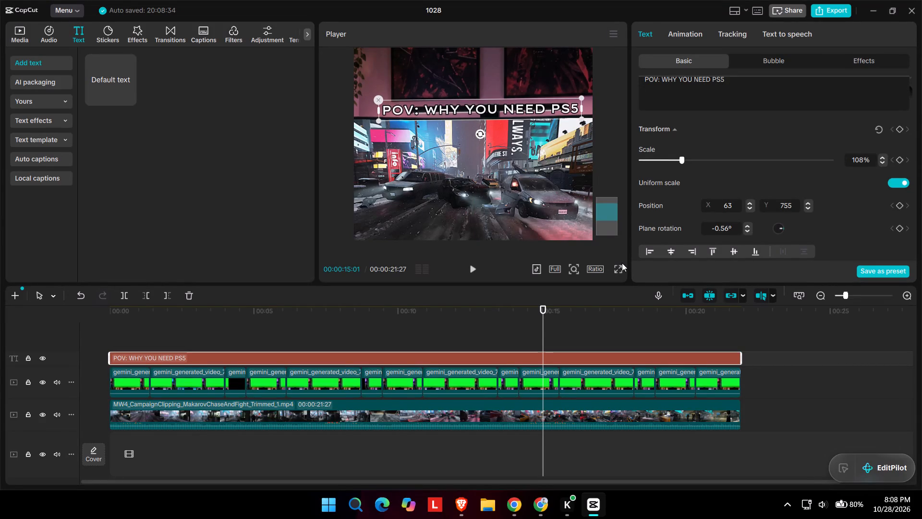
# Play the video briefly in full screen to check the straightened hook text's placement above the monitor.
pyautogui.click(618, 268)
pyautogui.press('space')
pyautogui.press('space')
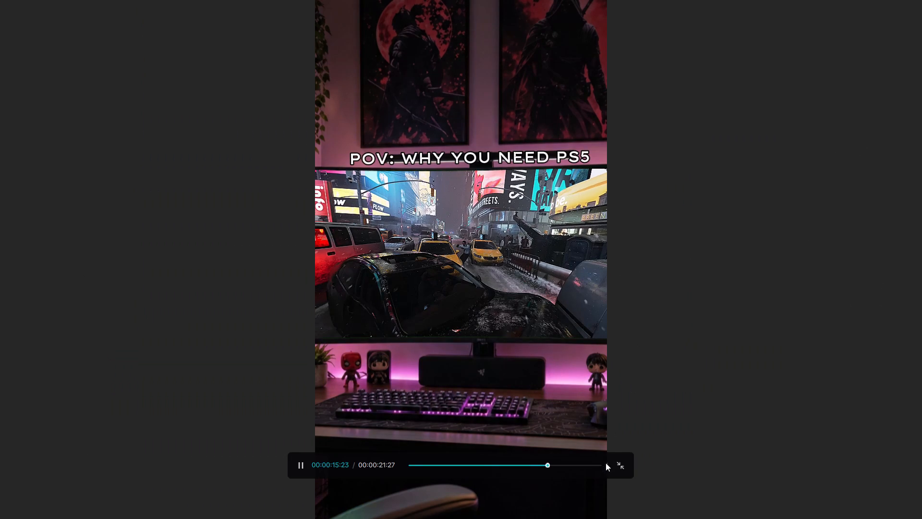
pyautogui.click(622, 466)
pyautogui.keyDown('ctrl'); pyautogui.scroll(-1, 475, 92); pyautogui.keyUp('ctrl')
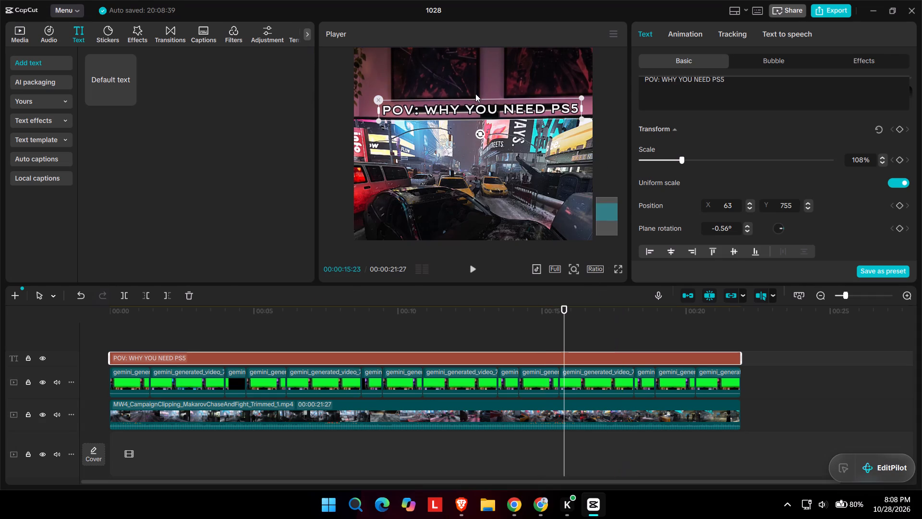
# Export the video under the name 3 at 4K resolution and dismiss the sharing offer.
pyautogui.click(608, 110)
pyautogui.click(839, 7)
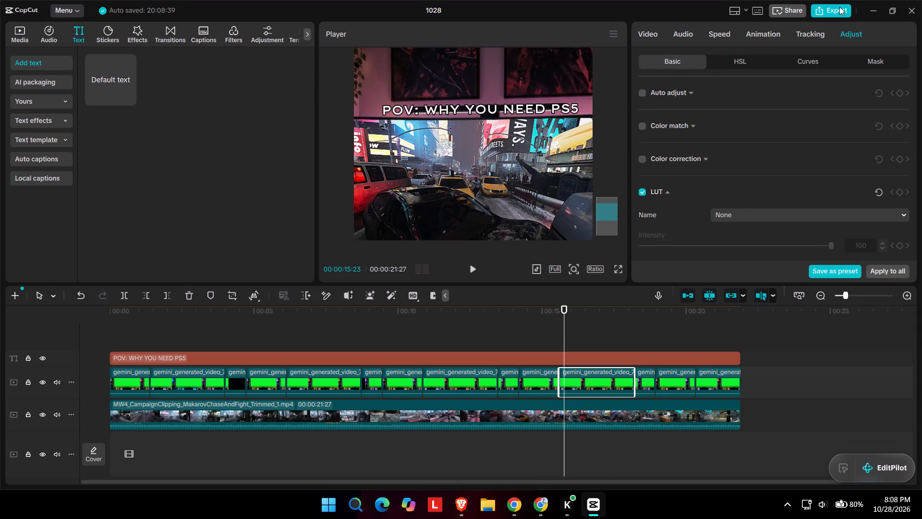
pyautogui.doubleClick(540, 109)
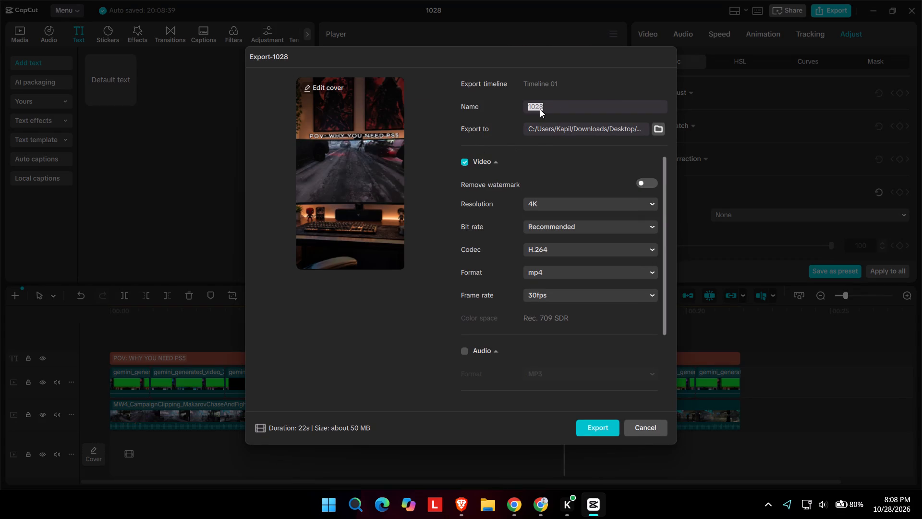
pyautogui.press('3')
pyautogui.press('Return')
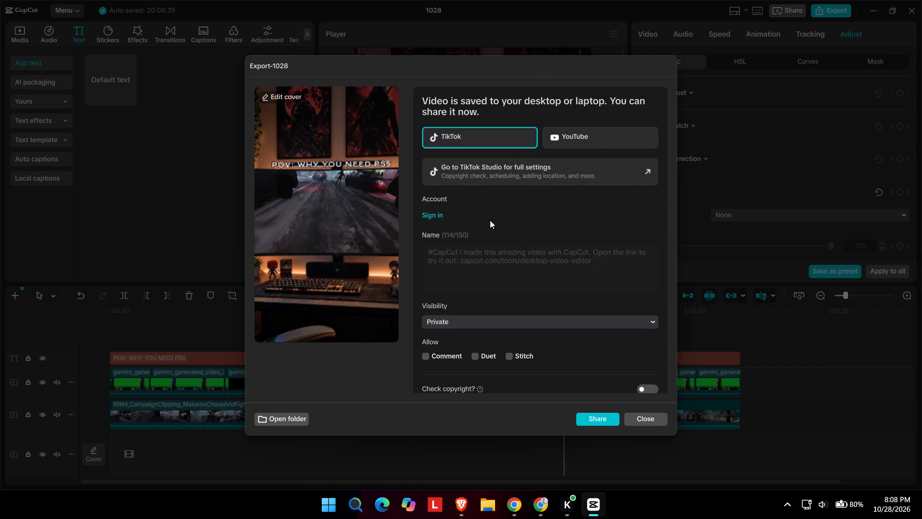
pyautogui.click(640, 424)
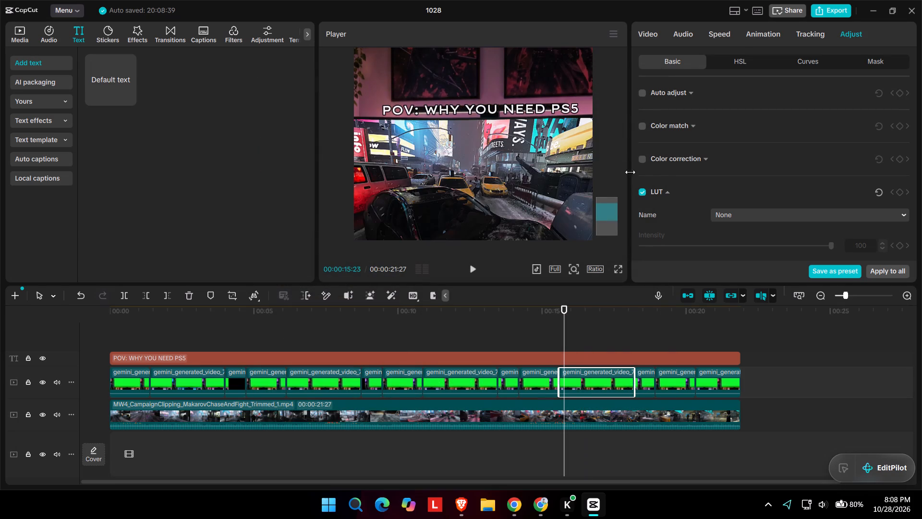
# Export a second copy of the video named 3Phn at 1080P resolution.
pyautogui.click(821, 14)
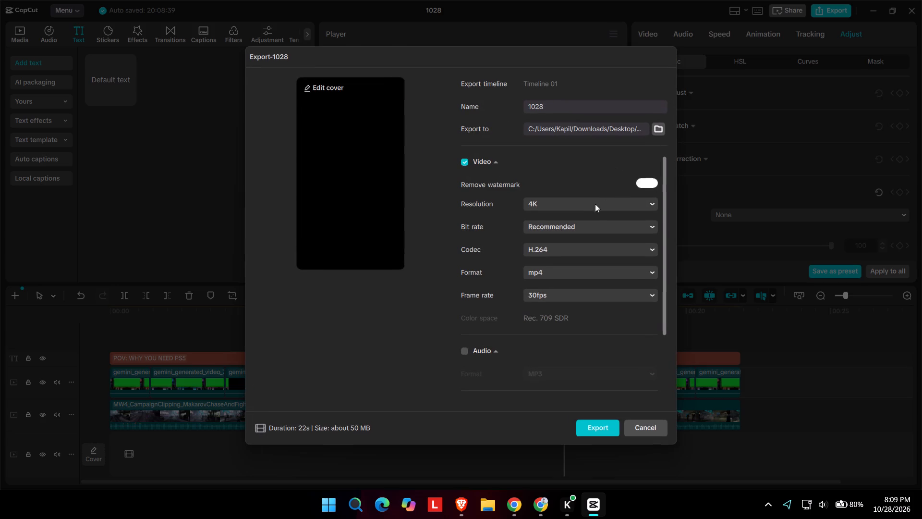
pyautogui.doubleClick(543, 101)
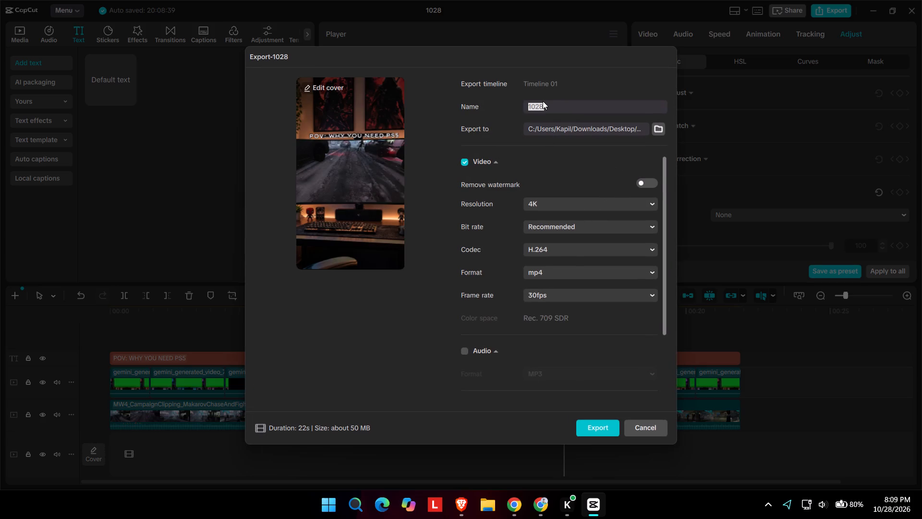
pyautogui.press('3')
pyautogui.write('hn')
pyautogui.click(564, 207)
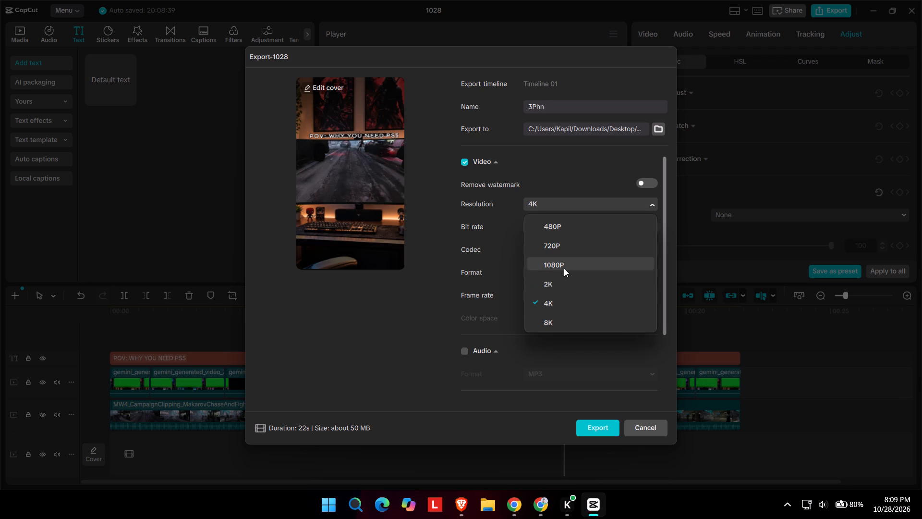
pyautogui.click(564, 268)
pyautogui.click(606, 432)
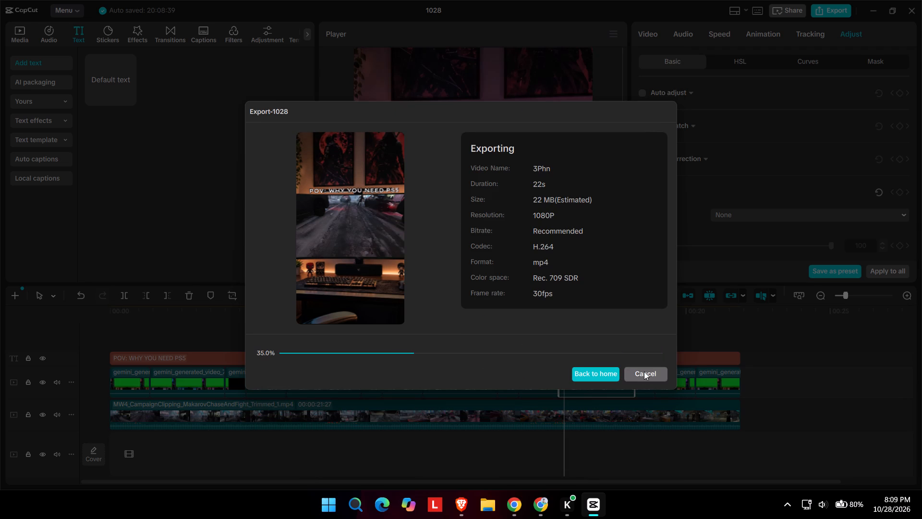
pyautogui.click(644, 371)
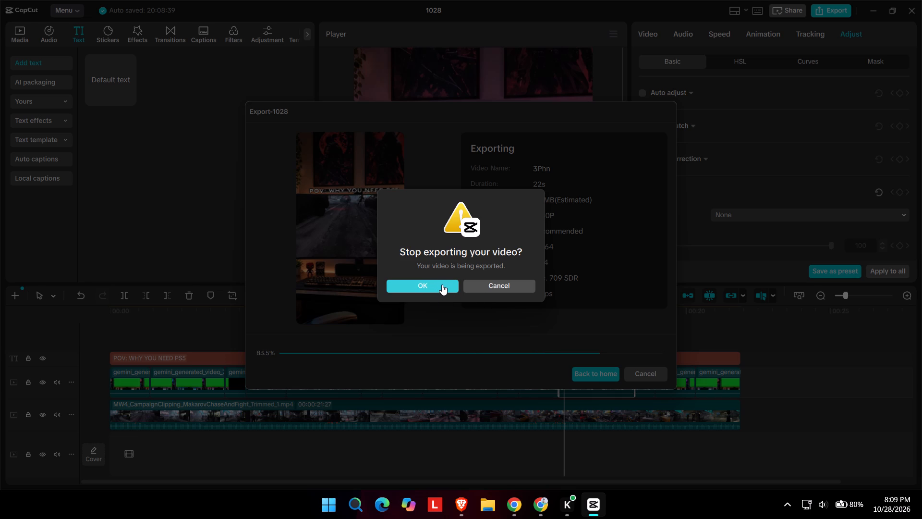
pyautogui.click(511, 289)
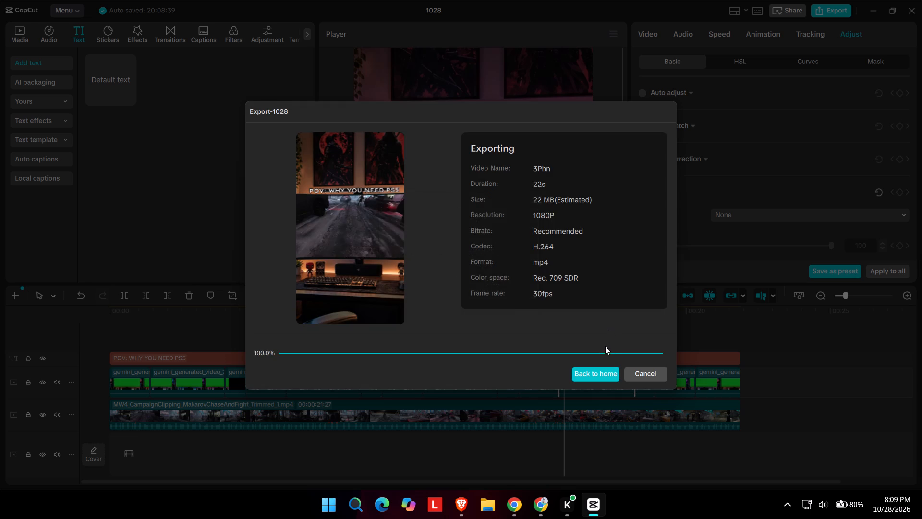
pyautogui.click(639, 415)
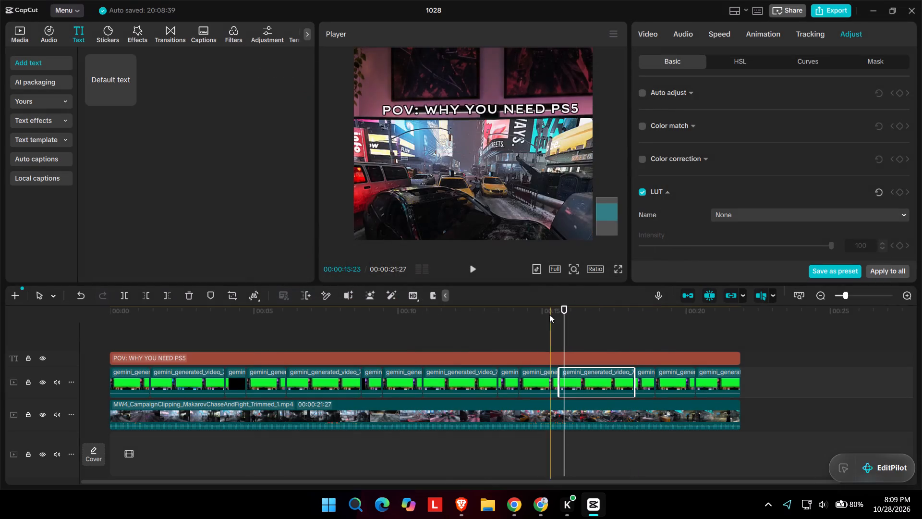
# Replace the hook text with "When devs forget about Budge".
pyautogui.click(593, 362)
pyautogui.tripleClick(666, 92)
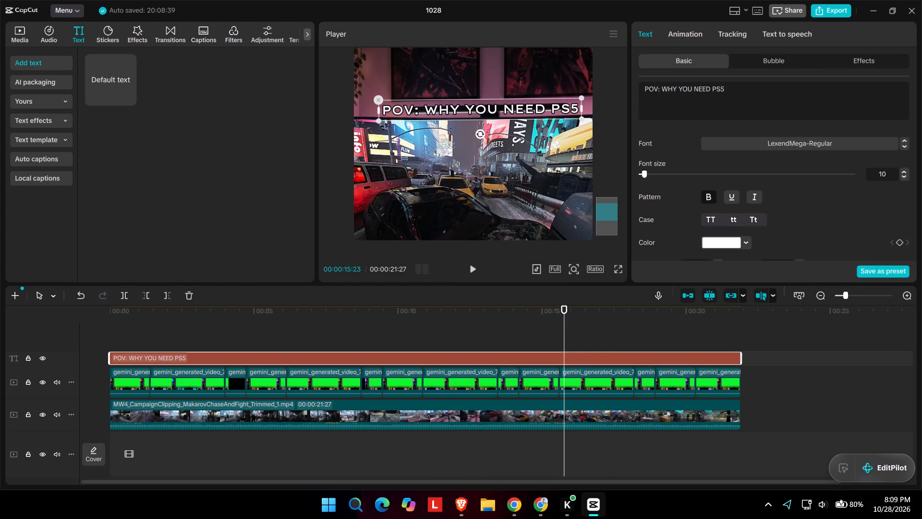
pyautogui.doubleClick(665, 91)
pyautogui.click(665, 91)
pyautogui.tripleClick(665, 91)
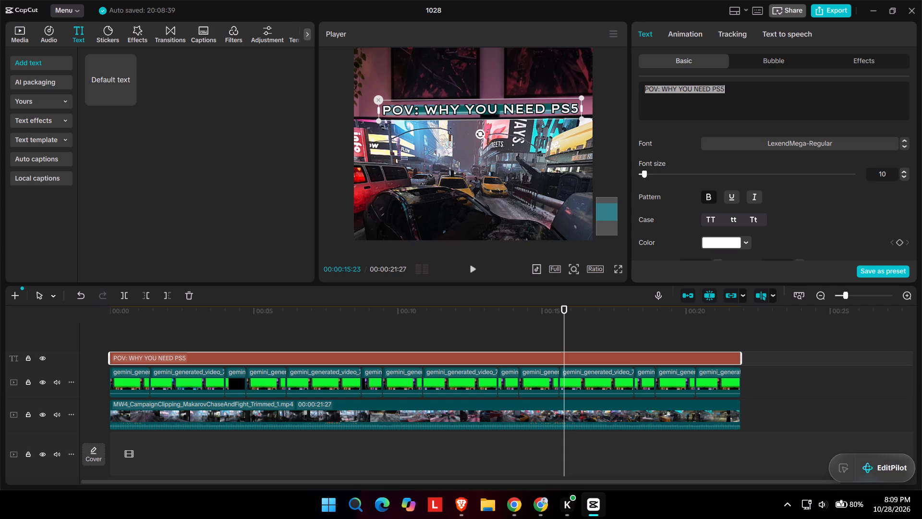
pyautogui.press('w')
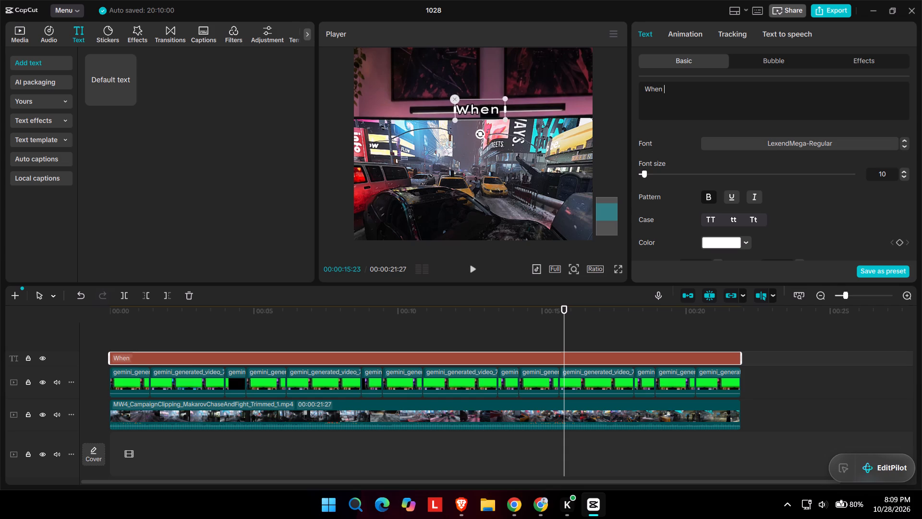
pyautogui.write('devs')
pyautogui.press('space')
pyautogui.write('forget about')
pyautogui.press('space')
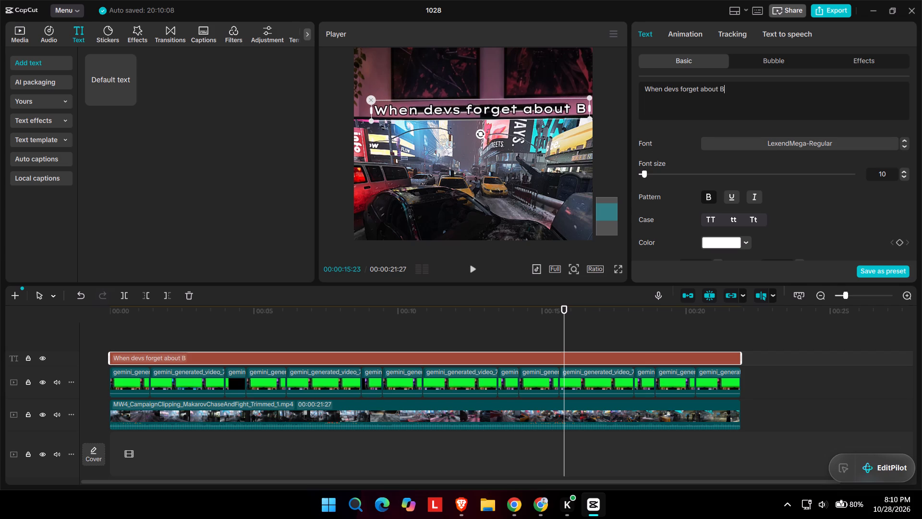
pyautogui.press('u')
pyautogui.write('dge')
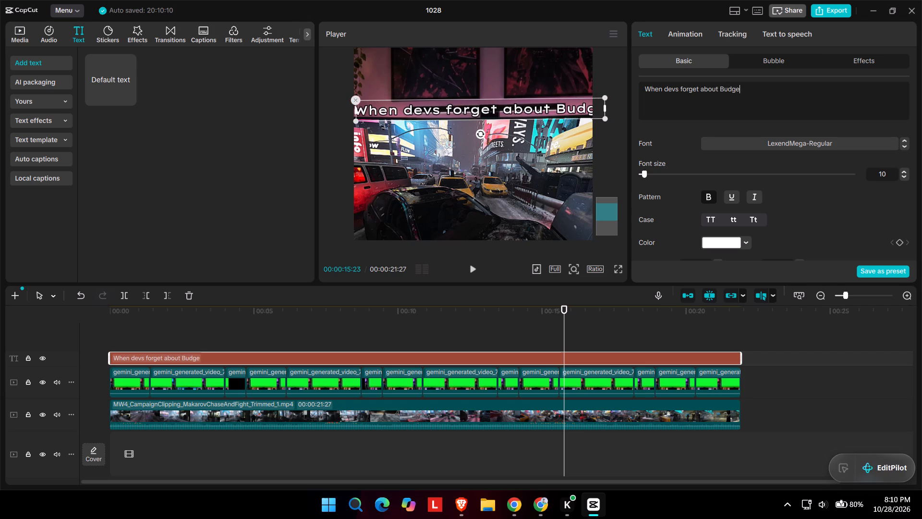
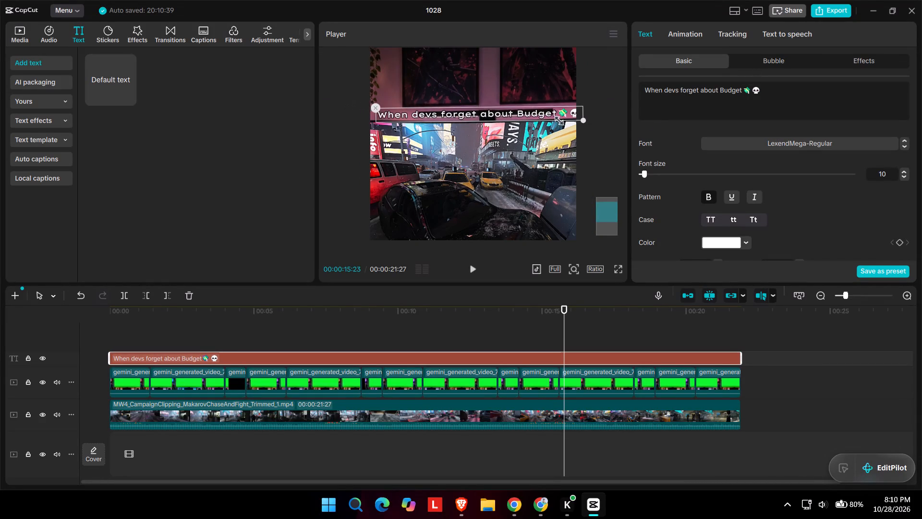
# Move the hook text up between the wall posters and the monitor's light bar, checking its placement in full-screen playback.
pyautogui.moveTo(554, 119); pyautogui.dragTo(547, 119)
pyautogui.click(615, 269)
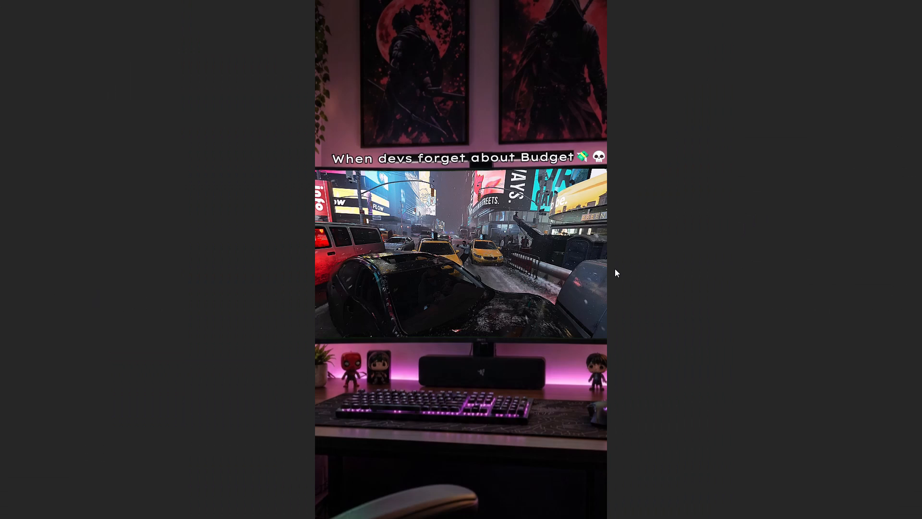
pyautogui.press('space')
pyautogui.press('space')
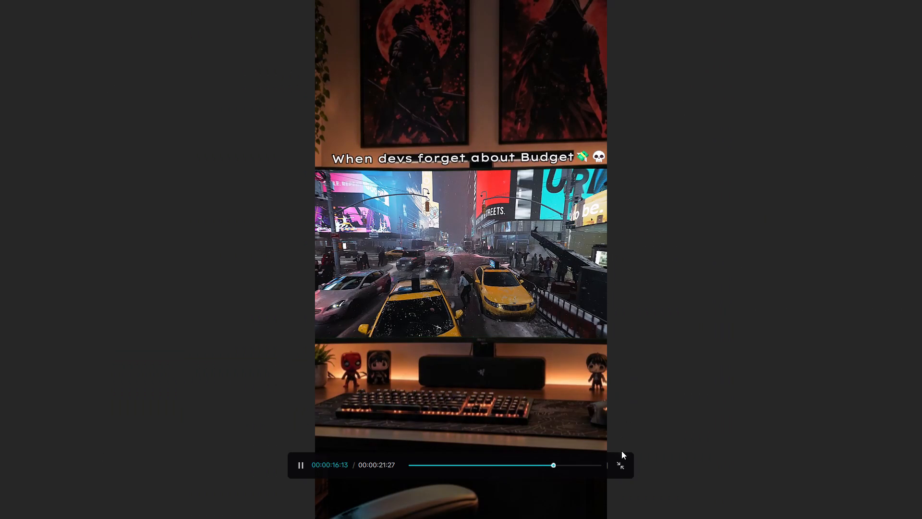
pyautogui.click(621, 464)
pyautogui.moveTo(510, 112); pyautogui.dragTo(508, 101)
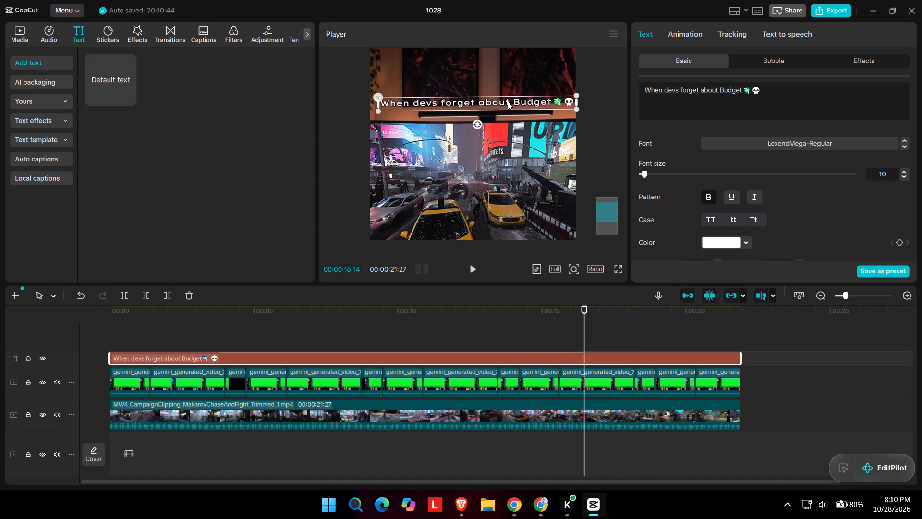
pyautogui.moveTo(508, 101); pyautogui.dragTo(512, 103)
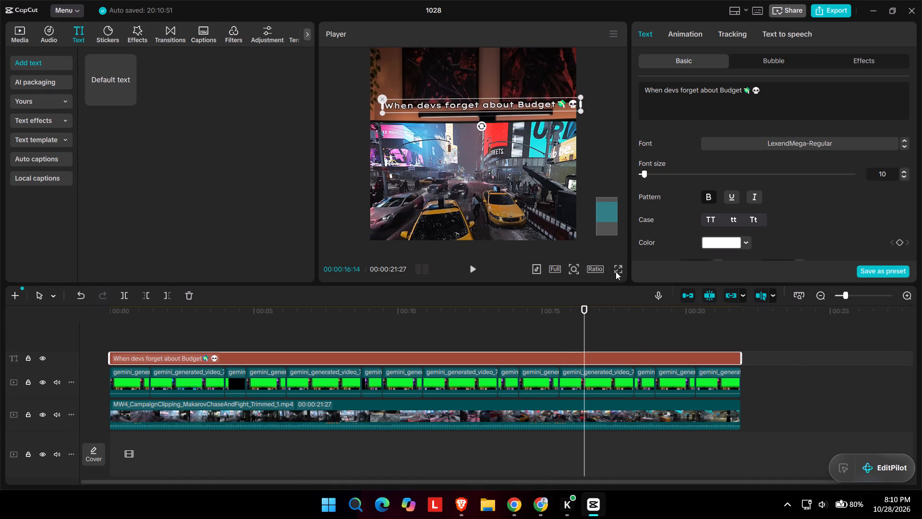
pyautogui.click(616, 272)
pyautogui.press('space')
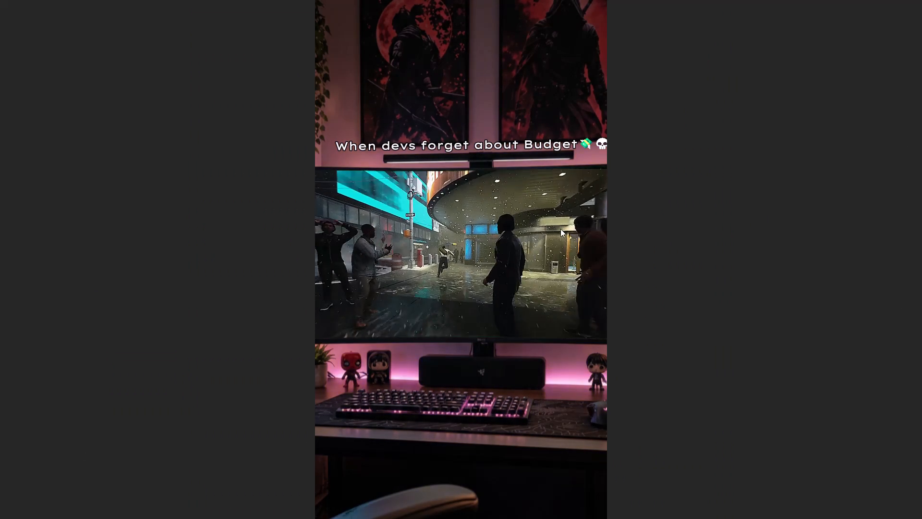
pyautogui.click(560, 229)
pyautogui.press('space')
pyautogui.click(619, 465)
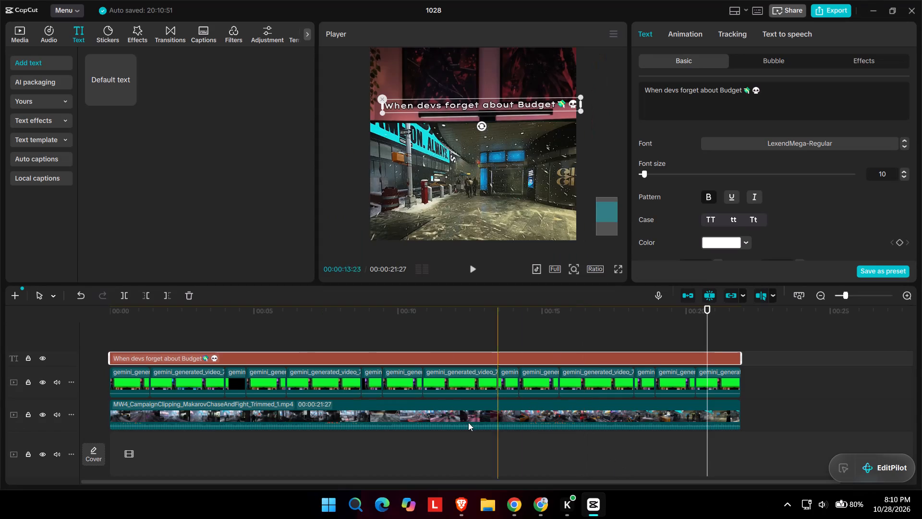
# Select all the green-screen gaming-setup clips together and set their X position to -55.
pyautogui.keyDown('ctrl'); pyautogui.click(127, 380); pyautogui.keyUp('ctrl')
pyautogui.keyDown('ctrl'); pyautogui.click(175, 384); pyautogui.keyUp('ctrl')
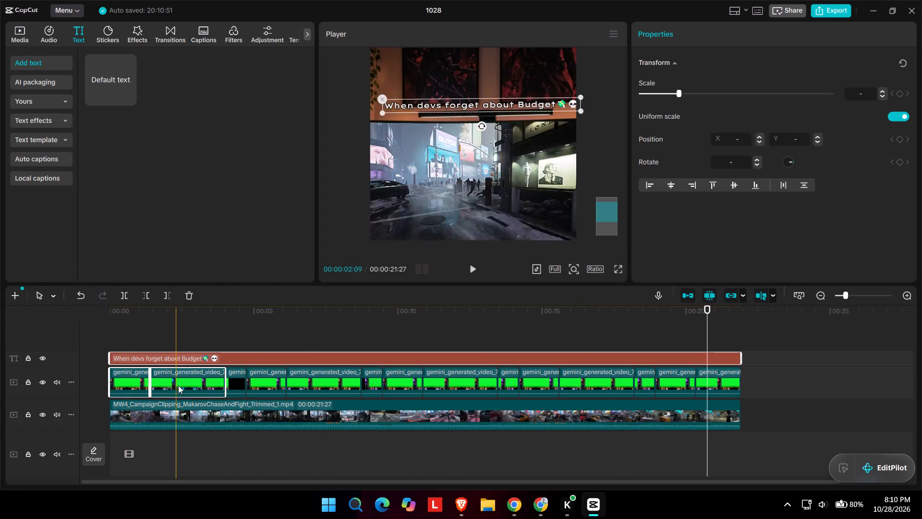
pyautogui.keyDown('ctrl'); pyautogui.click(247, 393); pyautogui.keyUp('ctrl')
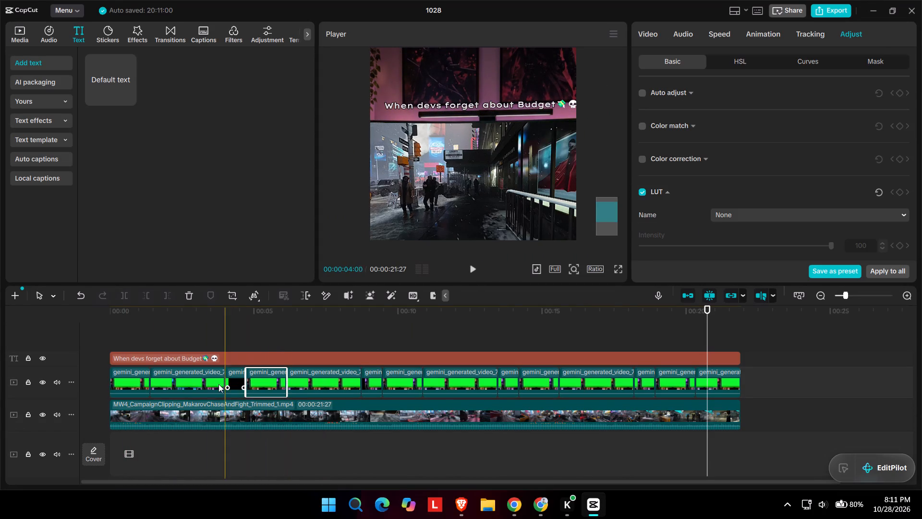
pyautogui.moveTo(765, 381); pyautogui.dragTo(149, 374)
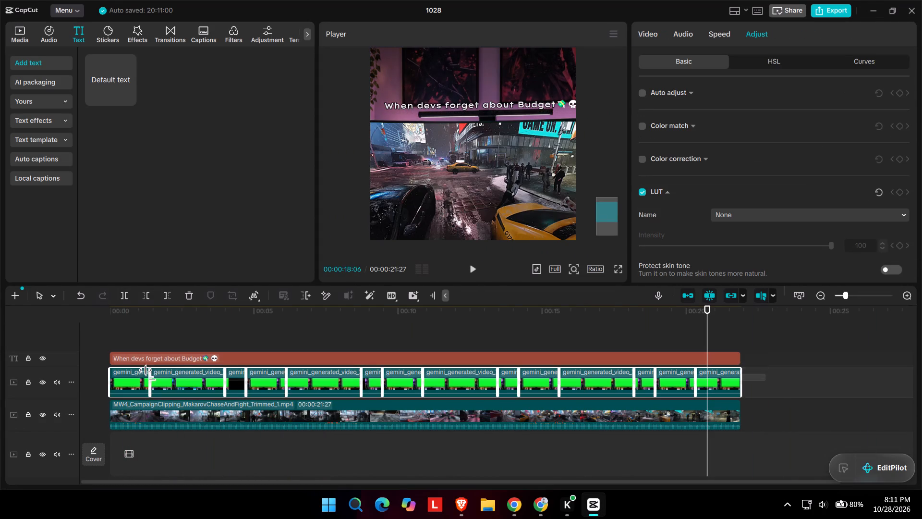
pyautogui.moveTo(149, 374); pyautogui.dragTo(138, 380)
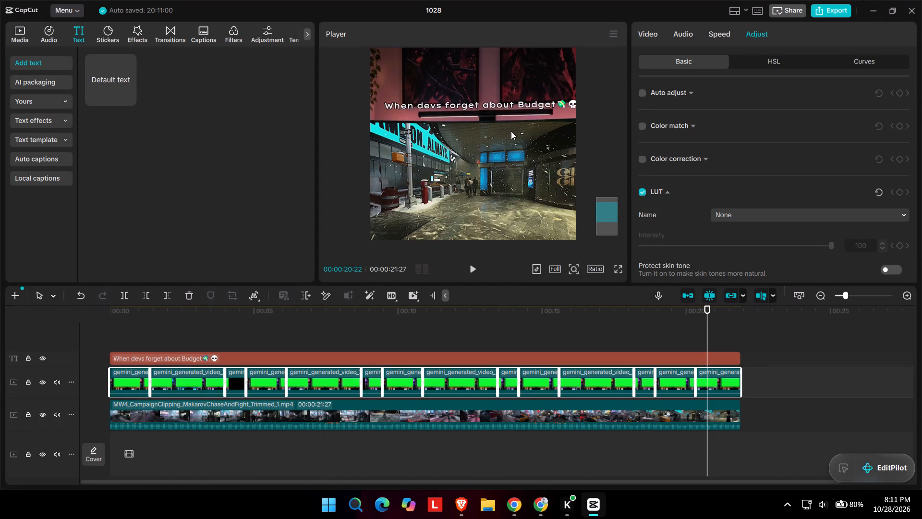
pyautogui.keyDown('ctrl'); pyautogui.scroll(-2, 511, 131); pyautogui.keyUp('ctrl')
pyautogui.keyDown('ctrl'); pyautogui.scroll(-1, 556, 144); pyautogui.keyUp('ctrl')
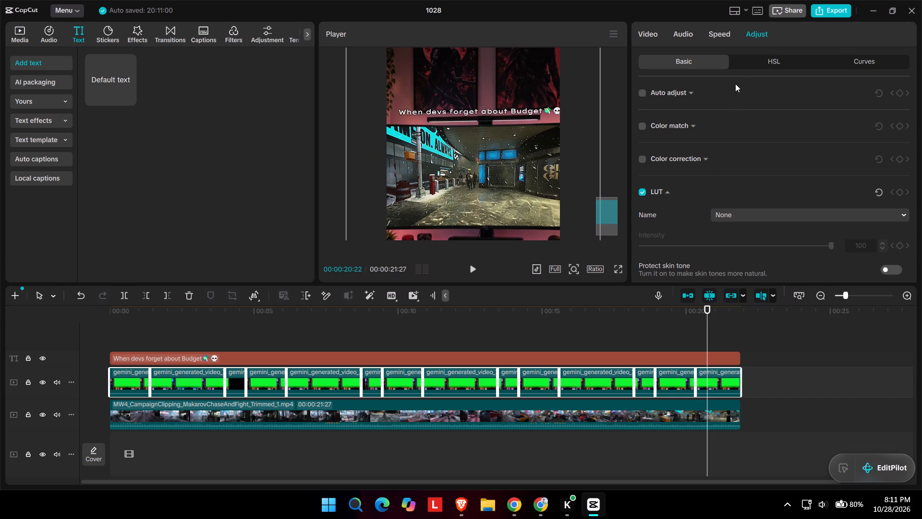
pyautogui.click(652, 38)
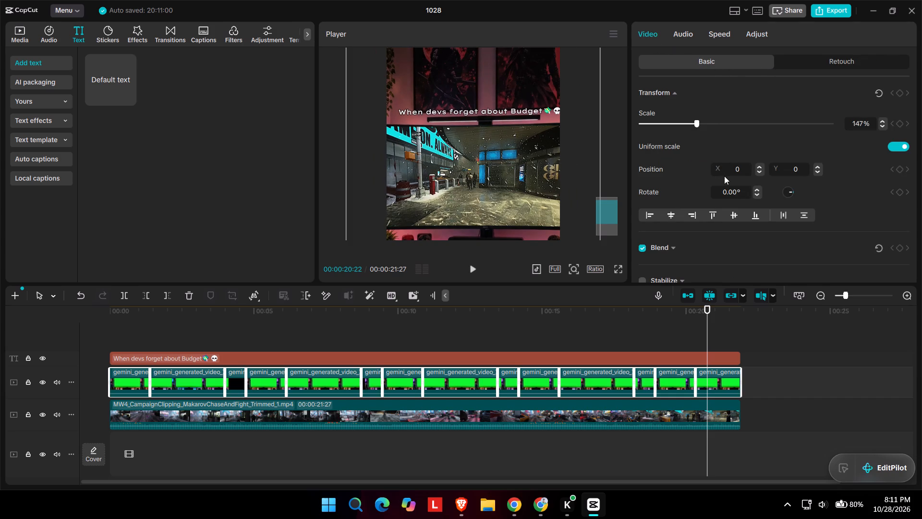
pyautogui.click(757, 172)
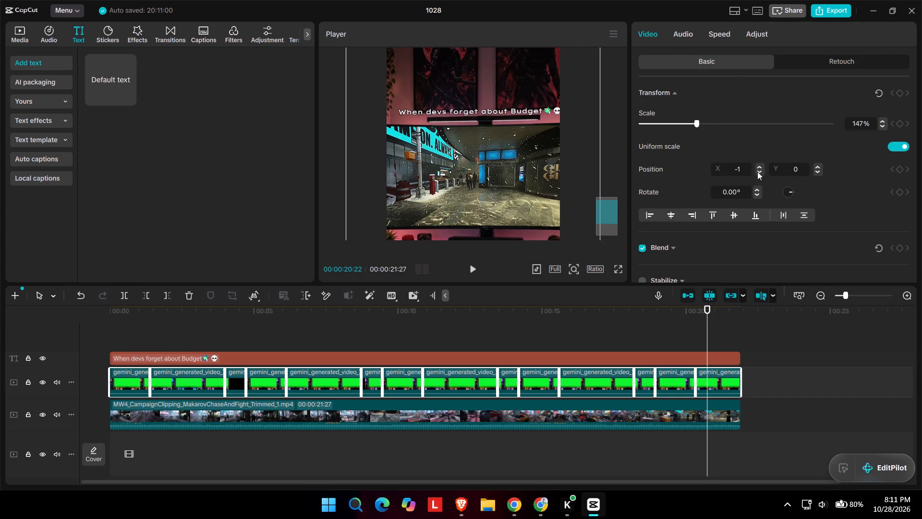
pyautogui.doubleClick(758, 172)
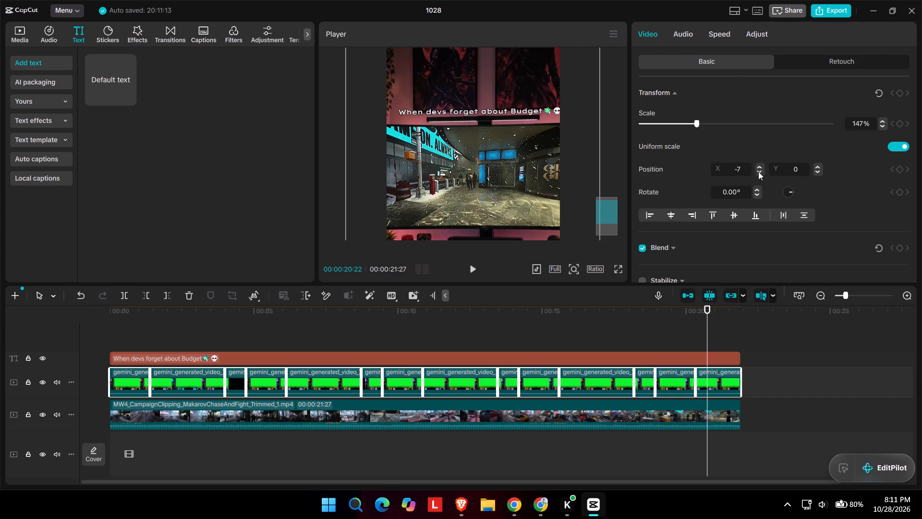
pyautogui.tripleClick(760, 172)
pyautogui.tripleClick(760, 172)
pyautogui.click(760, 172)
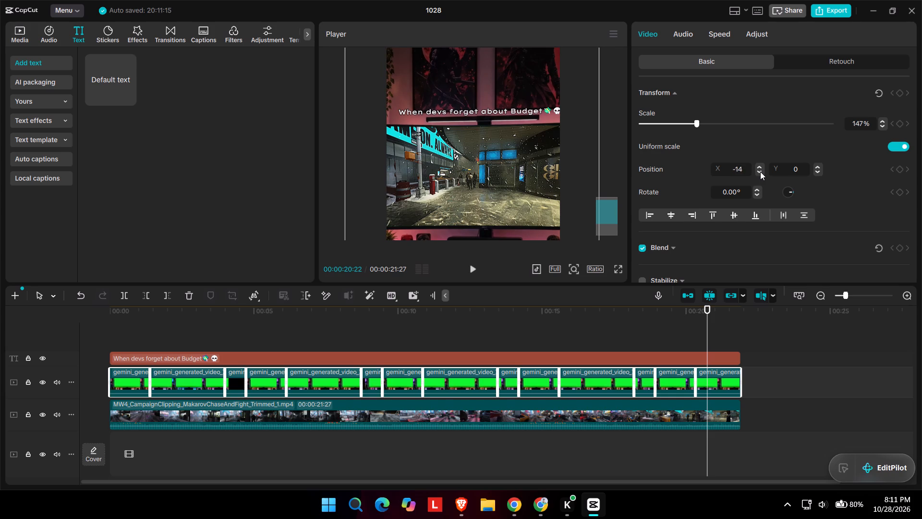
pyautogui.click(760, 172)
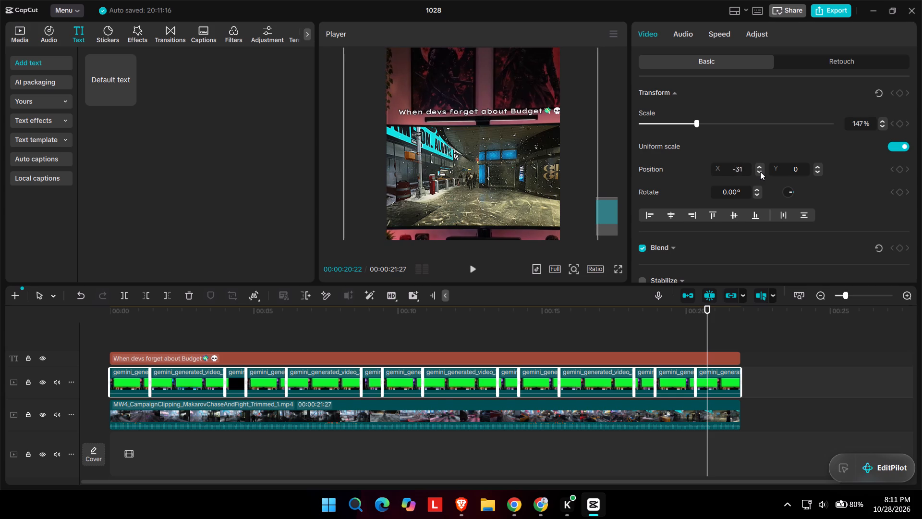
pyautogui.doubleClick(760, 172)
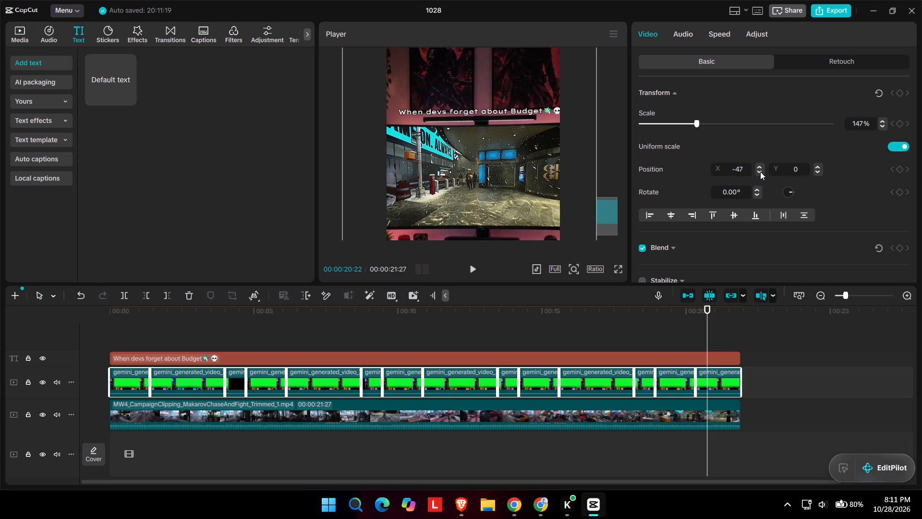
pyautogui.tripleClick(760, 172)
pyautogui.tripleClick(760, 172)
pyautogui.doubleClick(760, 172)
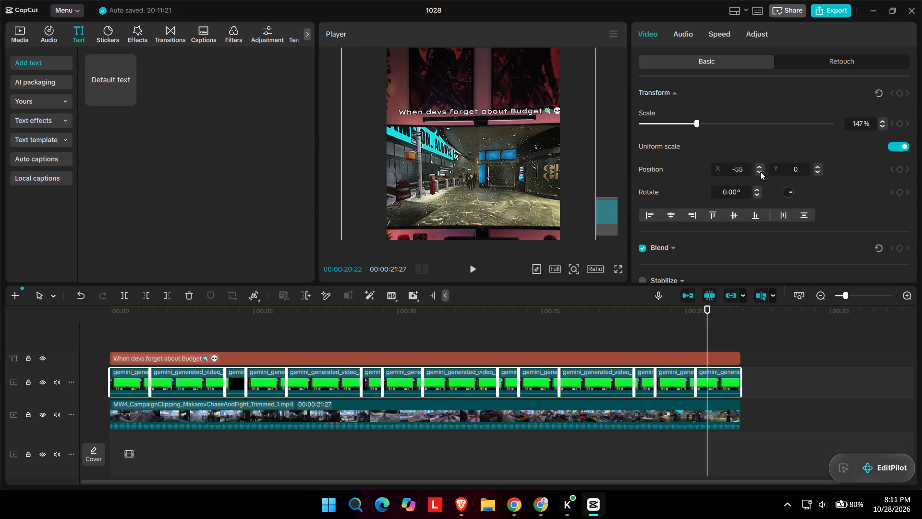
pyautogui.click(745, 337)
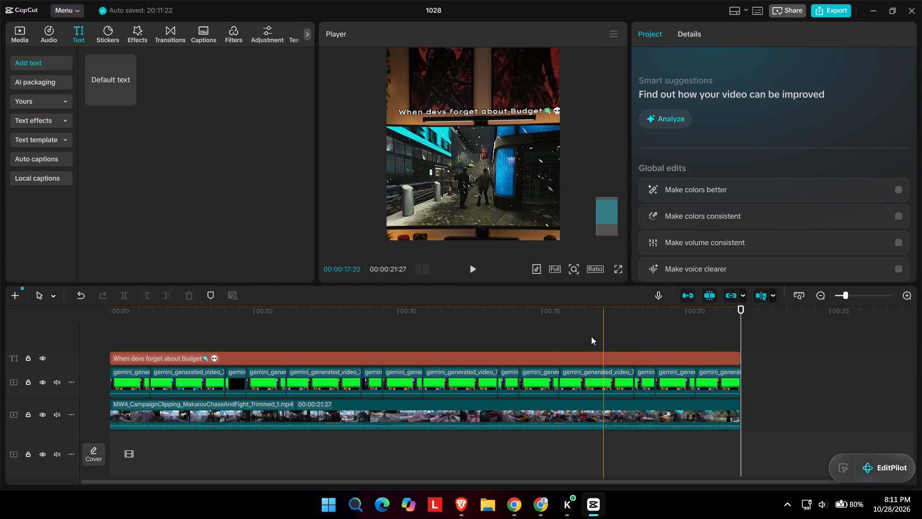
# Reposition the hook text so it sits fully inside the frame, centred above the monitor.
pyautogui.click(385, 352)
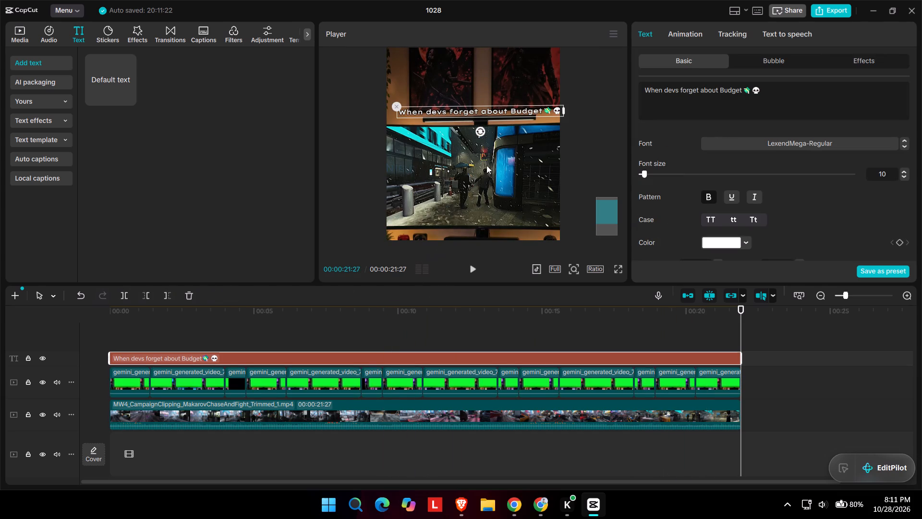
pyautogui.moveTo(501, 115); pyautogui.dragTo(497, 114)
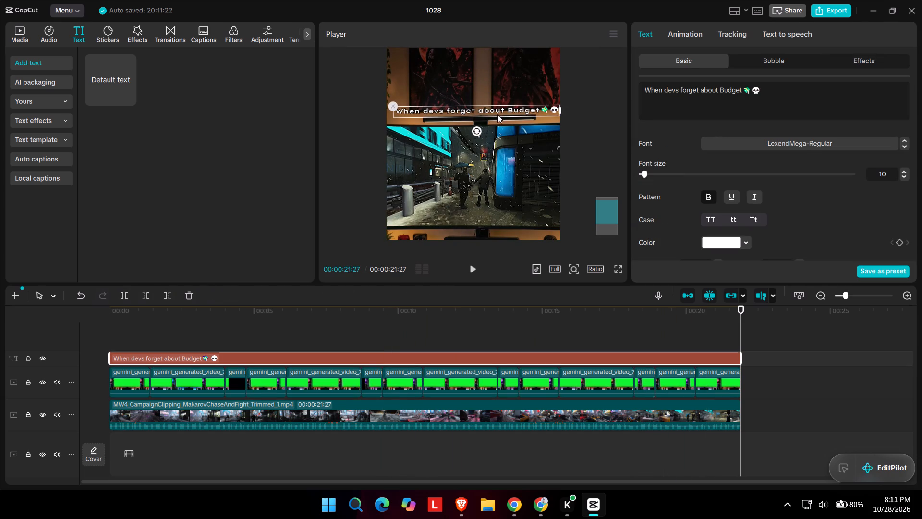
pyautogui.moveTo(497, 114); pyautogui.dragTo(496, 116)
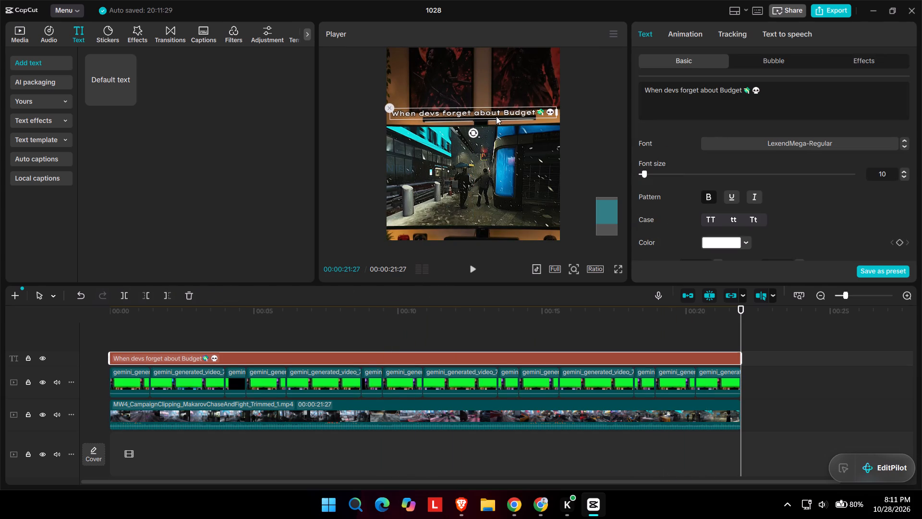
pyautogui.click(496, 116)
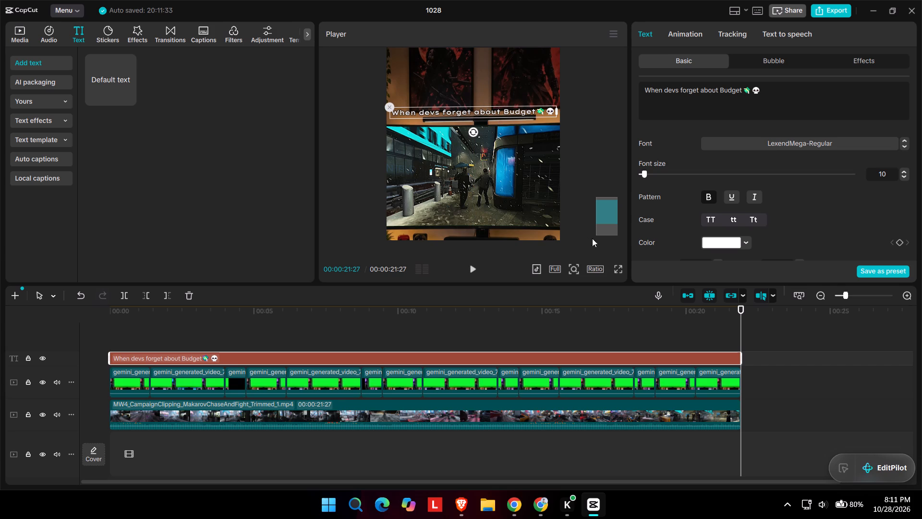
# Play the video in full screen to check the shifted setup clips and the hook text's placement.
pyautogui.click(619, 267)
pyautogui.press('space')
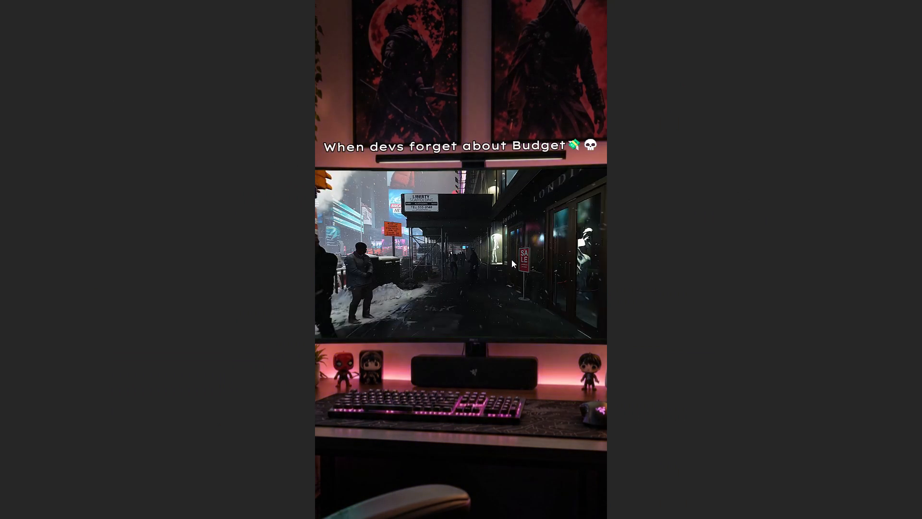
pyautogui.press('space')
pyautogui.click(513, 260)
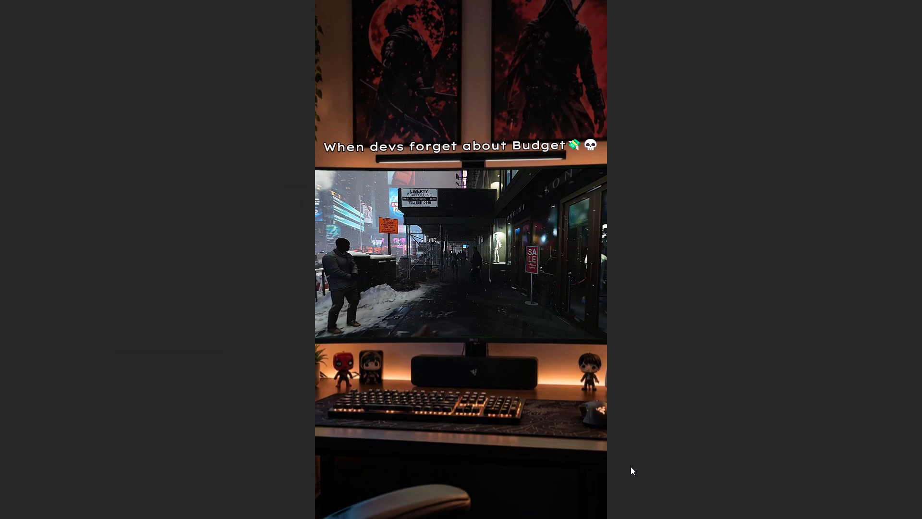
pyautogui.click(628, 468)
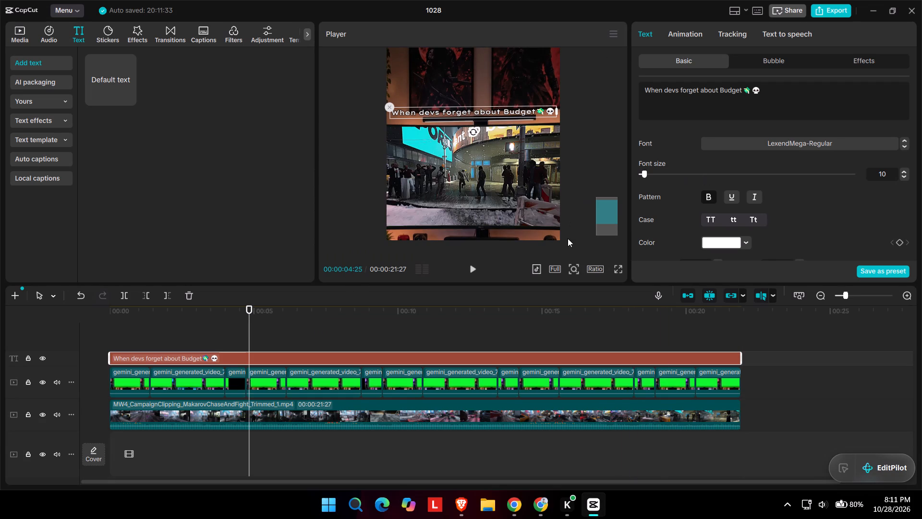
pyautogui.click(615, 271)
pyautogui.press('space')
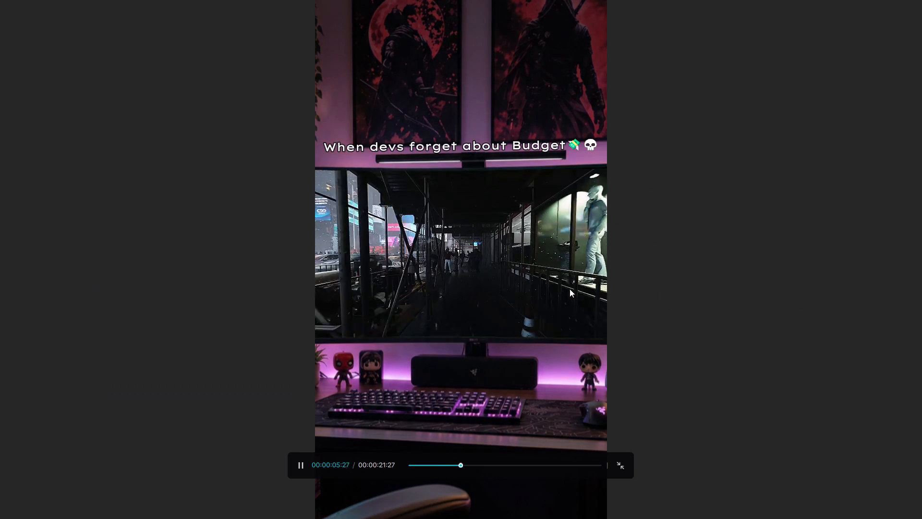
pyautogui.press('space')
pyautogui.click(619, 470)
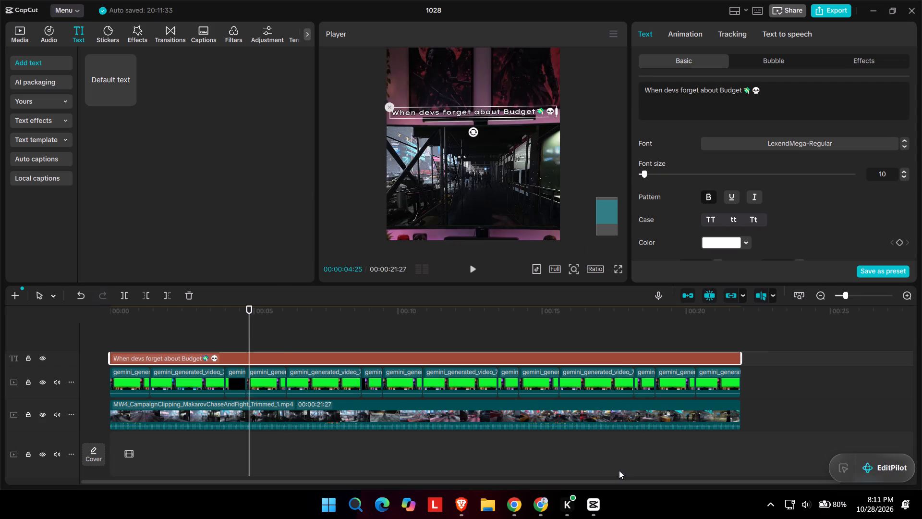
# Browse the font categories and change the hook text's font to Elegant from the Hits category.
pyautogui.click(749, 149)
pyautogui.click(754, 137)
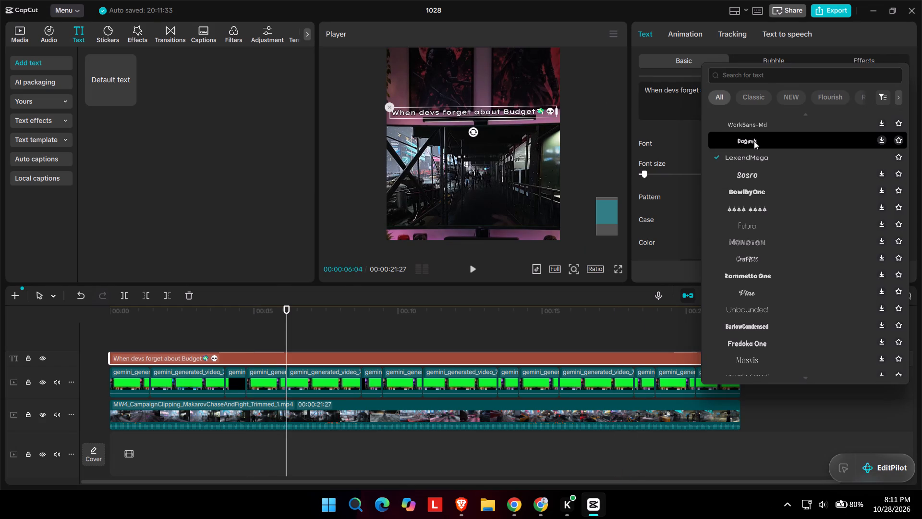
pyautogui.scroll(16, 753, 140)
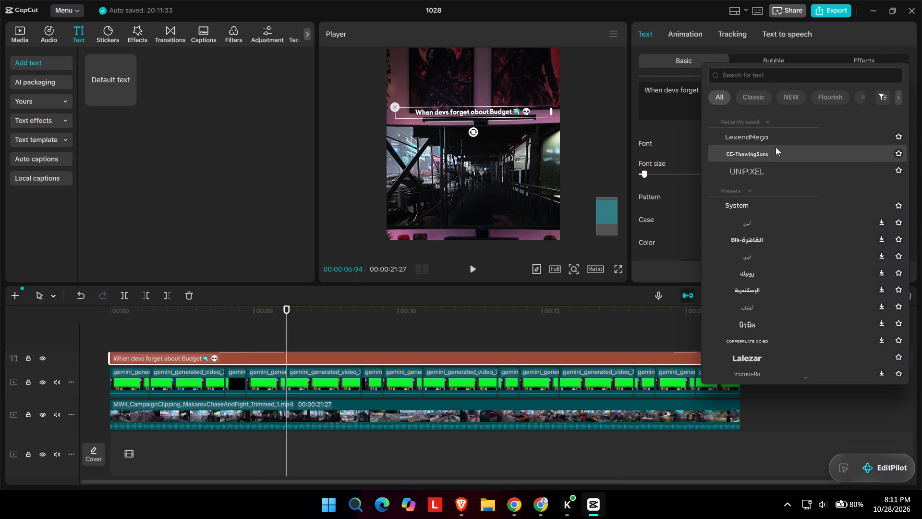
pyautogui.click(754, 189)
pyautogui.click(752, 191)
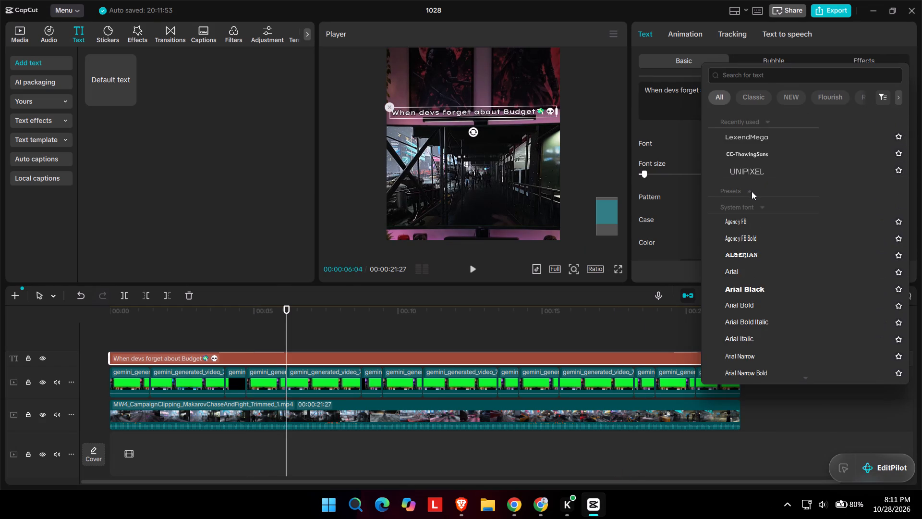
pyautogui.click(766, 120)
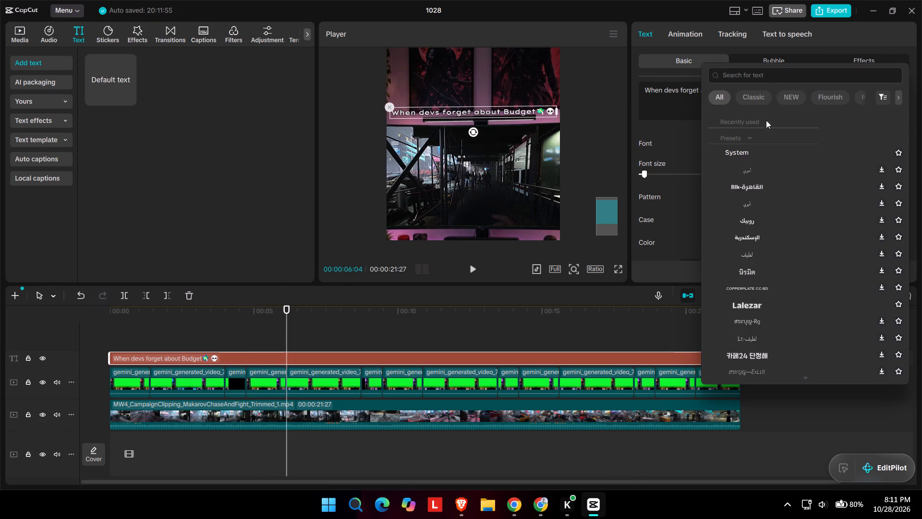
pyautogui.click(766, 120)
pyautogui.scroll(2, 766, 158)
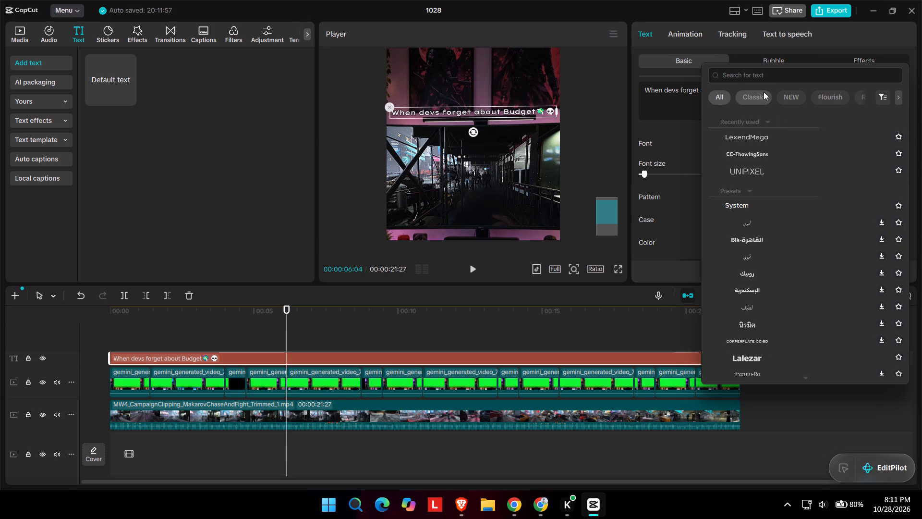
pyautogui.click(761, 95)
pyautogui.click(792, 99)
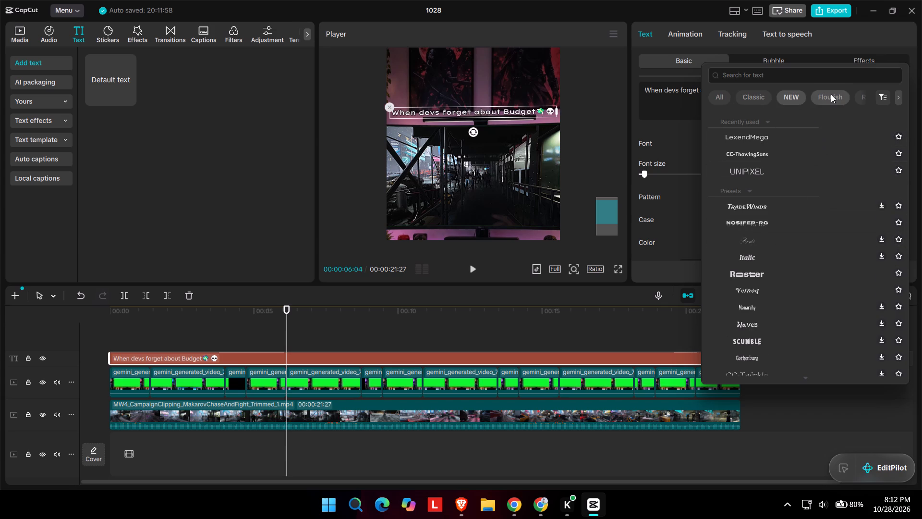
pyautogui.click(831, 93)
pyautogui.hscroll(-1, 826, 94)
pyautogui.click(800, 93)
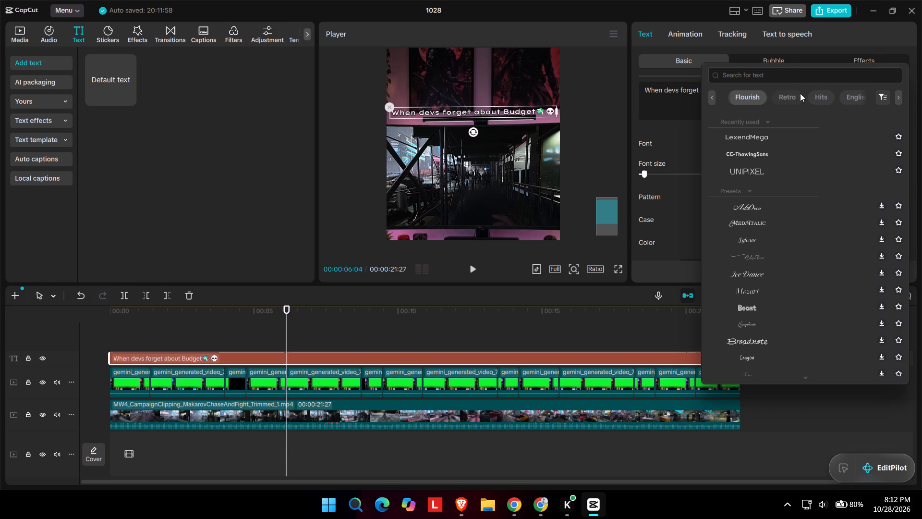
pyautogui.click(814, 93)
pyautogui.hscroll(-1, 818, 99)
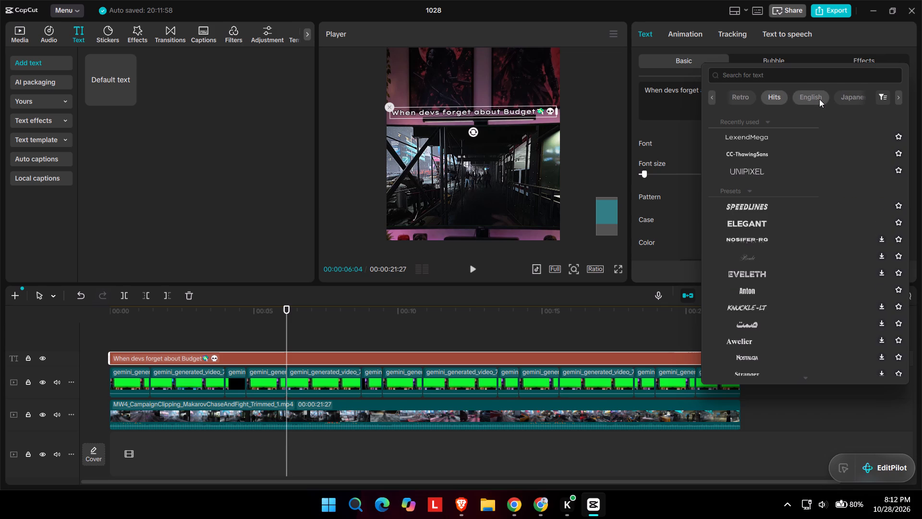
pyautogui.hscroll(-1, 819, 99)
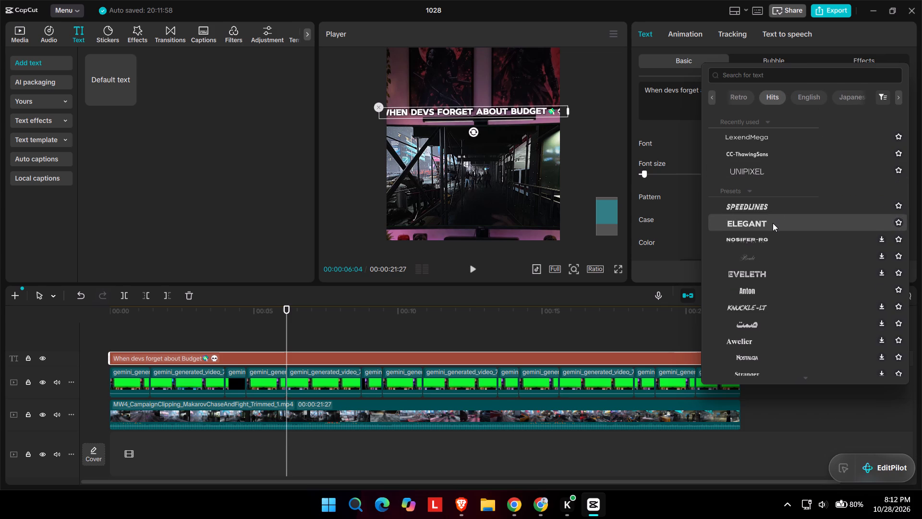
pyautogui.click(773, 223)
pyautogui.hscroll(-1, 434, 97)
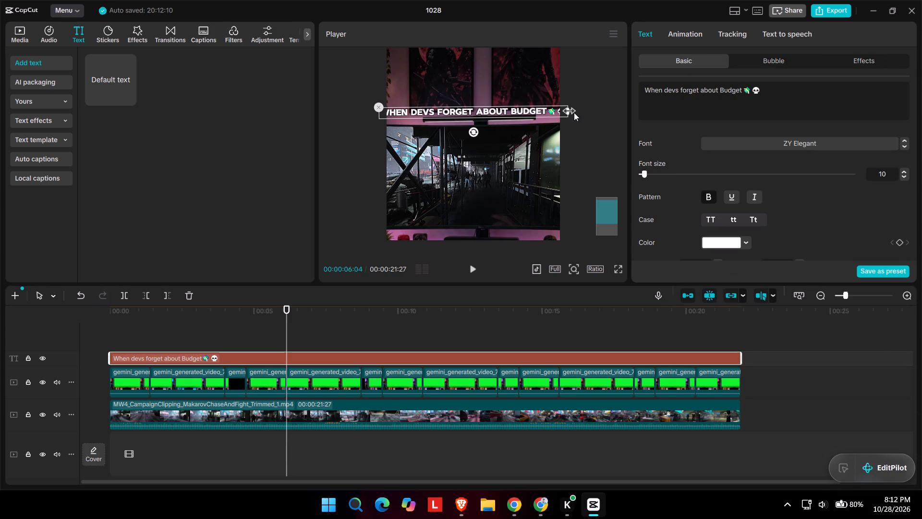
# Set the hook text's font size to 8 and check its fit in full-screen playback.
pyautogui.doubleClick(903, 177)
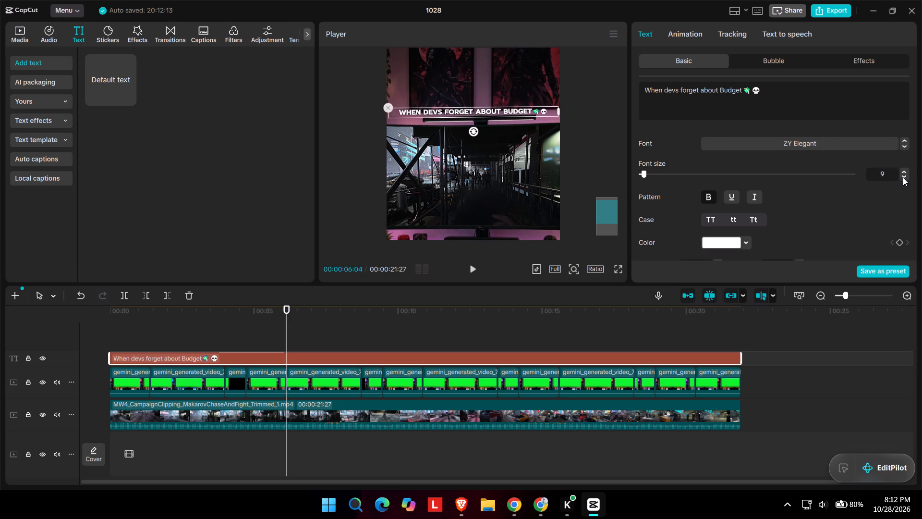
pyautogui.click(903, 176)
pyautogui.click(904, 171)
pyautogui.click(904, 171)
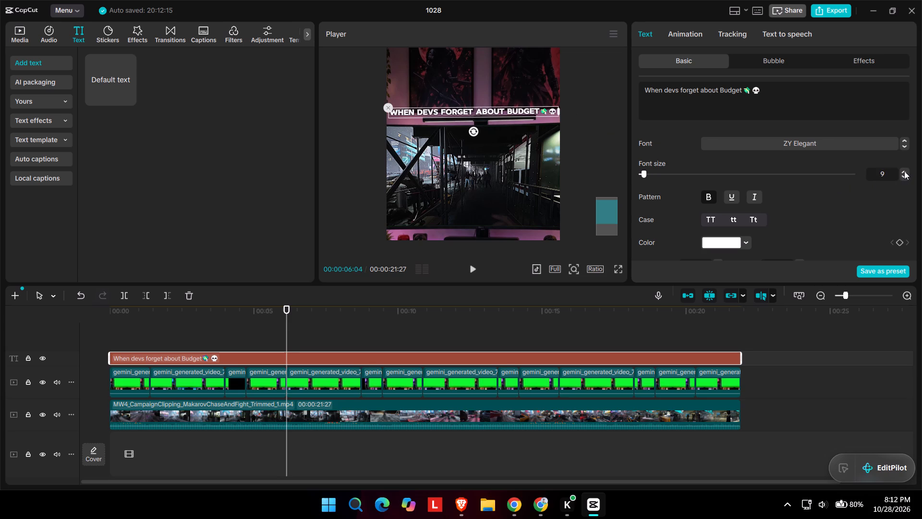
pyautogui.click(904, 179)
pyautogui.click(618, 271)
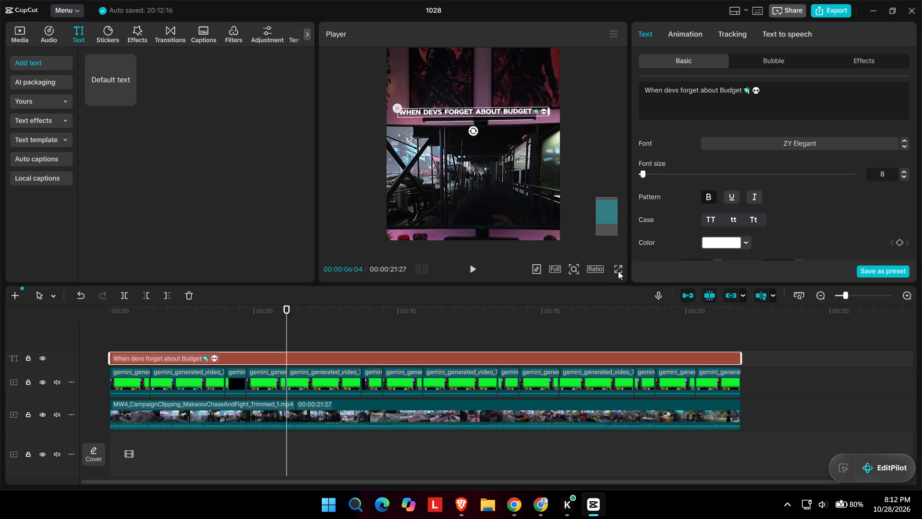
pyautogui.press('space')
pyautogui.press('space')
pyautogui.press('space')
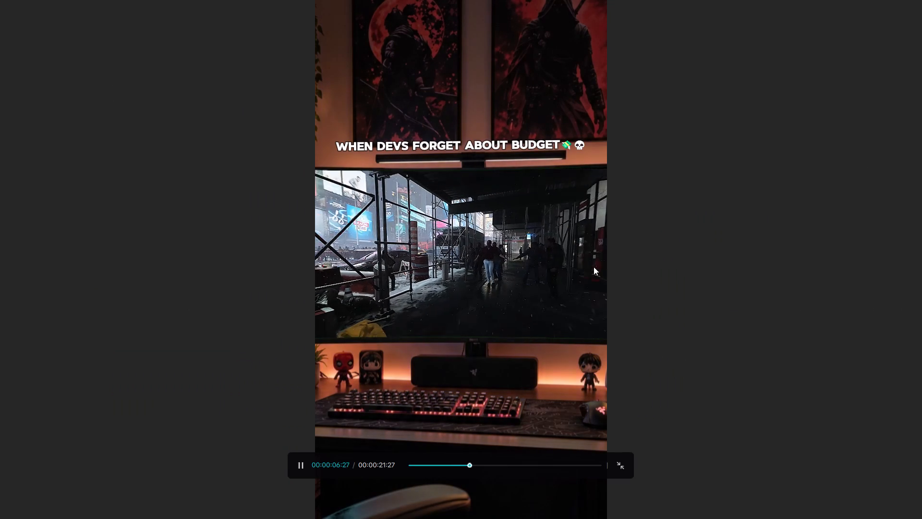
pyautogui.press('space')
pyautogui.click(621, 460)
# Rotate the hook text above the monitor and adjust its plane rotation to -1.55°.
pyautogui.keyDown('ctrl'); pyautogui.scroll(6, 482, 97); pyautogui.keyUp('ctrl')
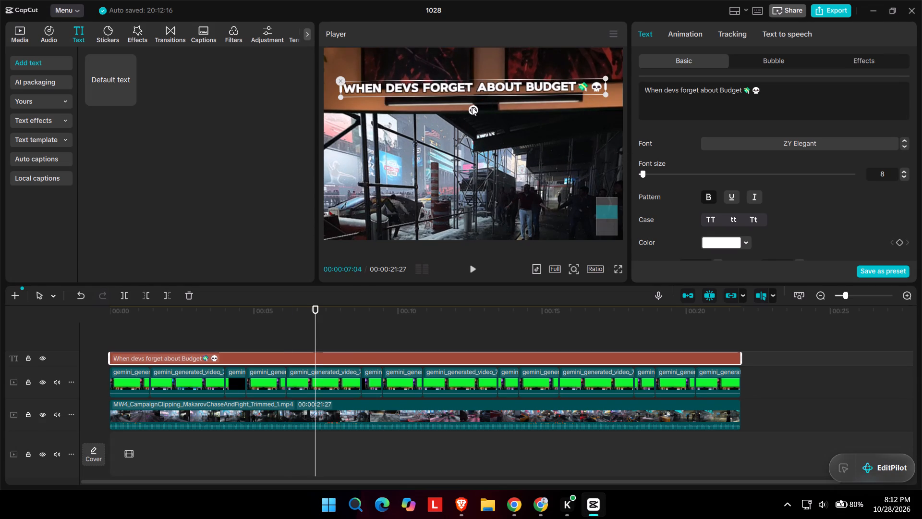
pyautogui.click(473, 109)
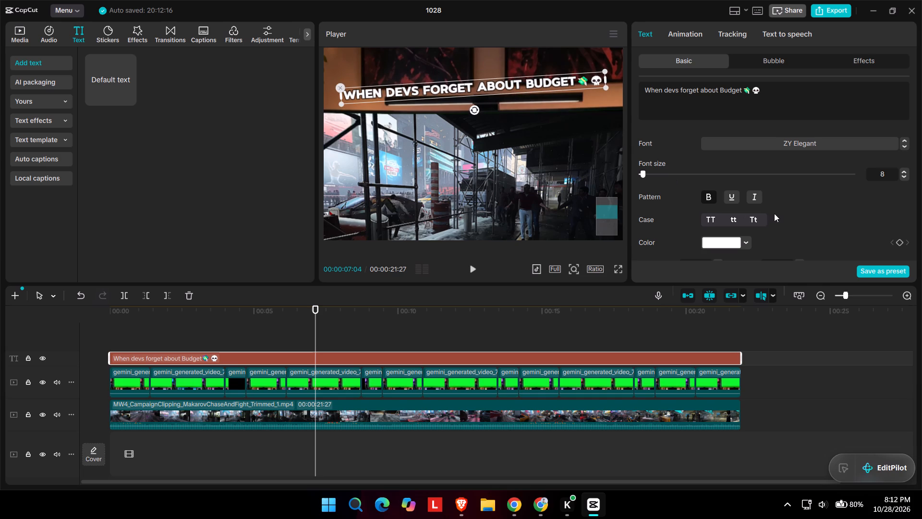
pyautogui.scroll(-2, 746, 190)
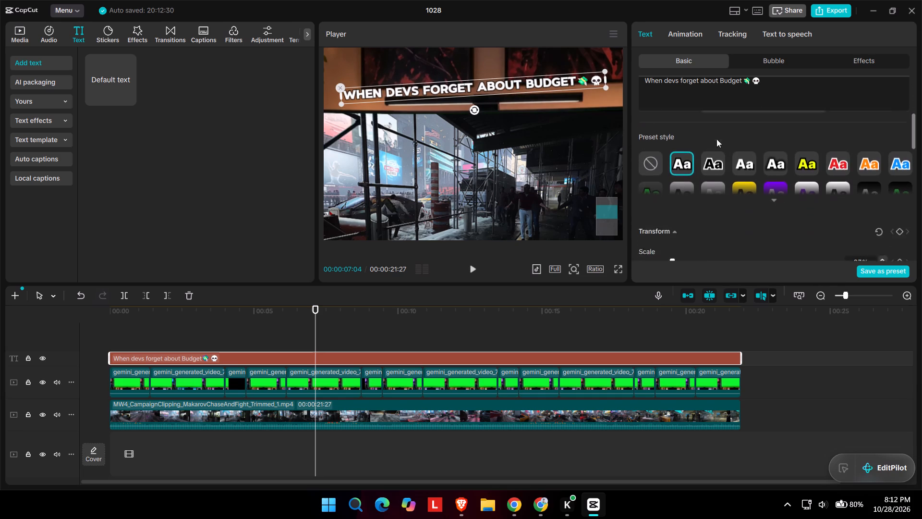
pyautogui.scroll(-1, 716, 139)
pyautogui.click(746, 213)
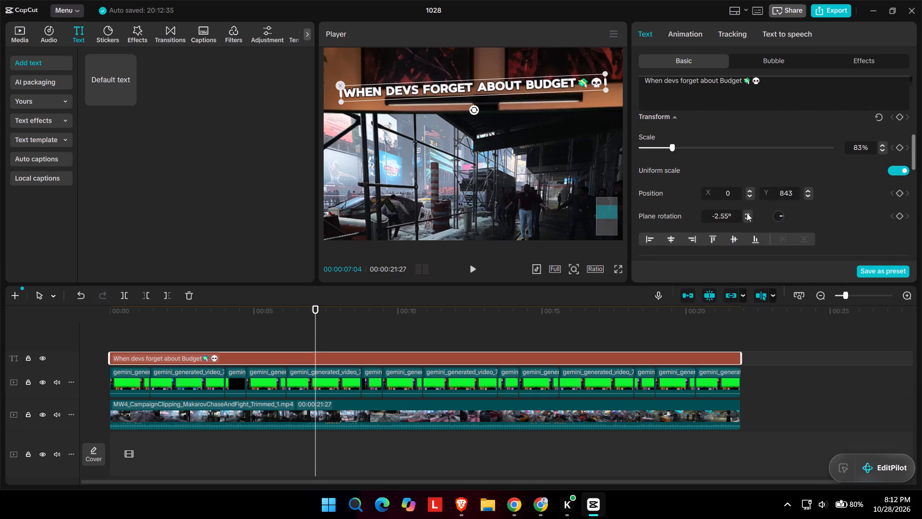
pyautogui.click(747, 213)
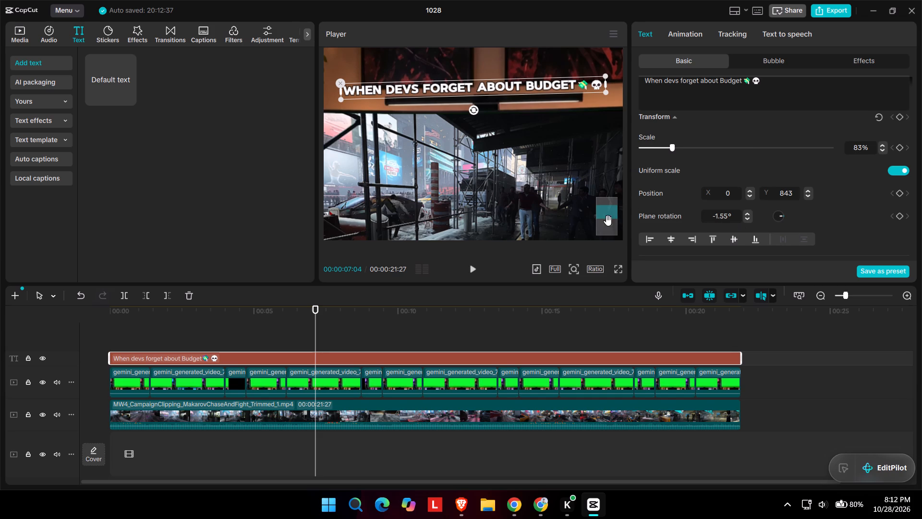
pyautogui.click(612, 183)
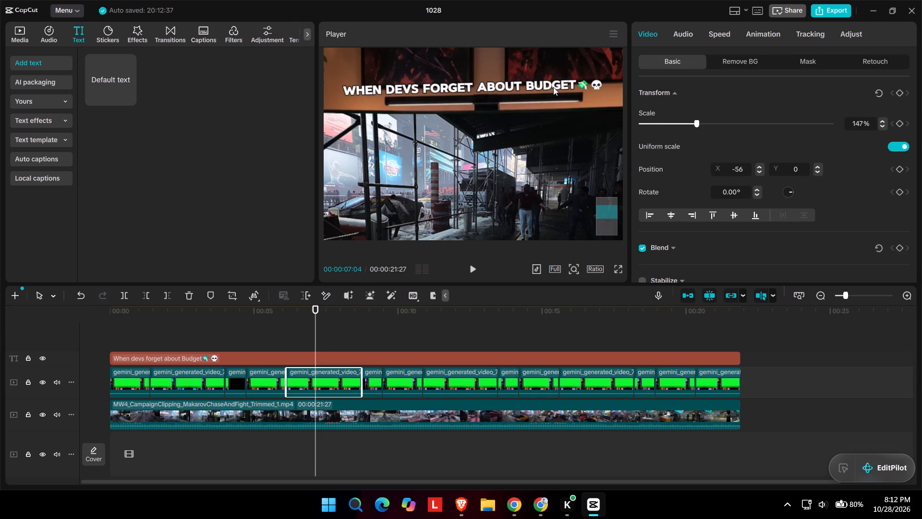
pyautogui.click(553, 87)
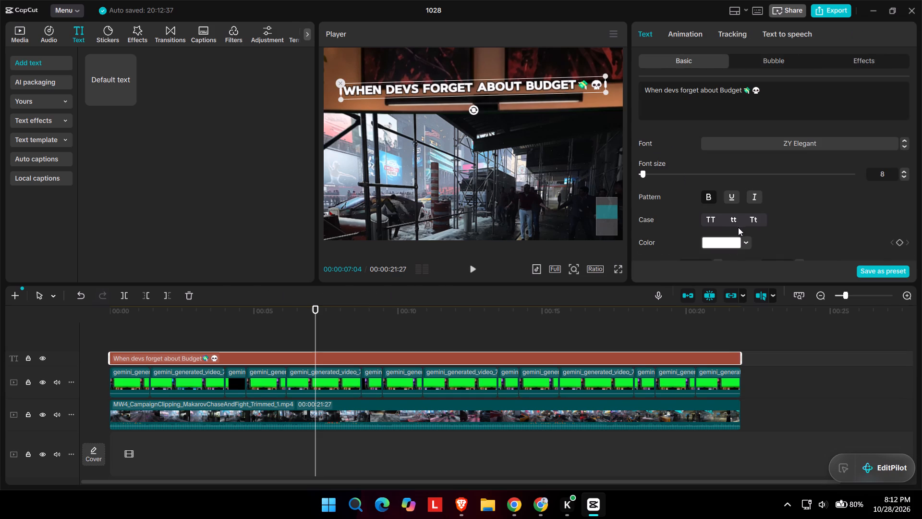
pyautogui.scroll(-1, 737, 228)
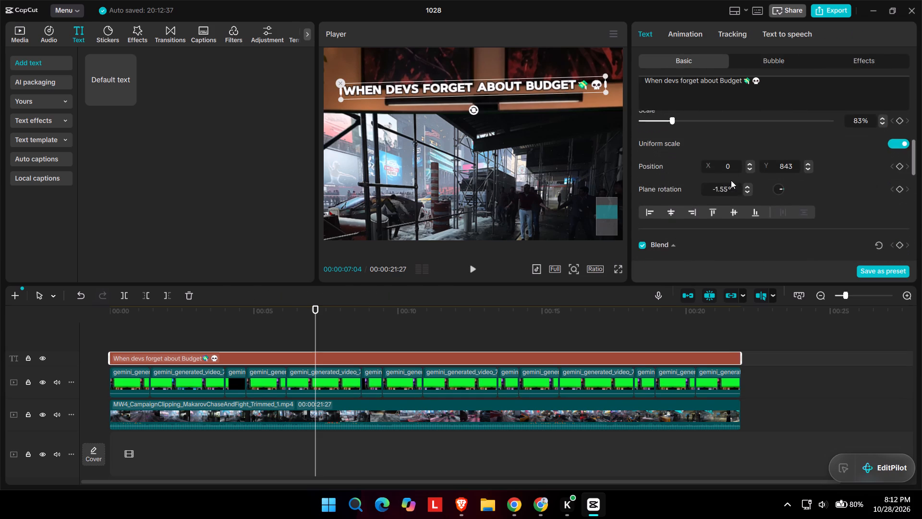
pyautogui.scroll(-1, 731, 180)
pyautogui.click(746, 195)
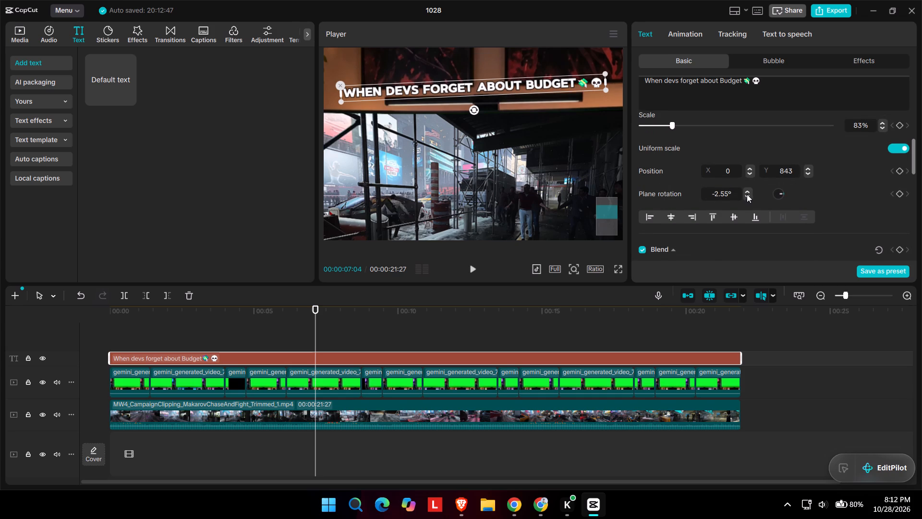
pyautogui.click(746, 190)
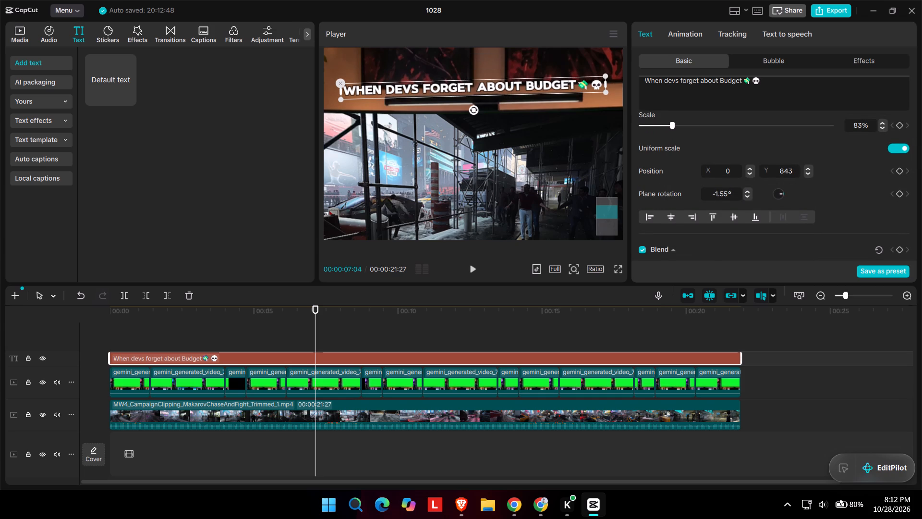
# Fine-tune the hook text's plane rotation to -1.50° and finally -1.45°, checking the tilt in full screen.
pyautogui.click(727, 196)
pyautogui.press('BackSpace')
pyautogui.press('0')
pyautogui.press('Return')
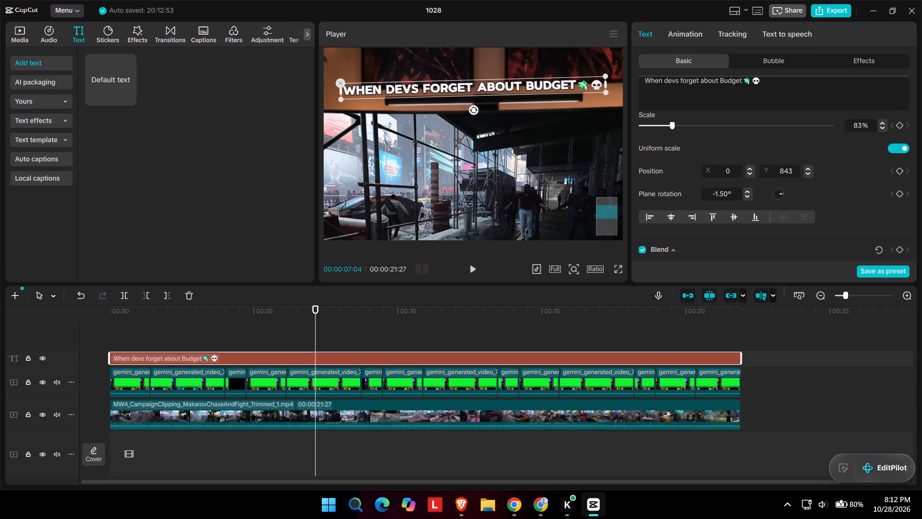
pyautogui.click(727, 195)
pyautogui.press('BackSpace')
pyautogui.press('BackSpace')
pyautogui.write("45'")
pyautogui.press('Return')
pyautogui.click(623, 272)
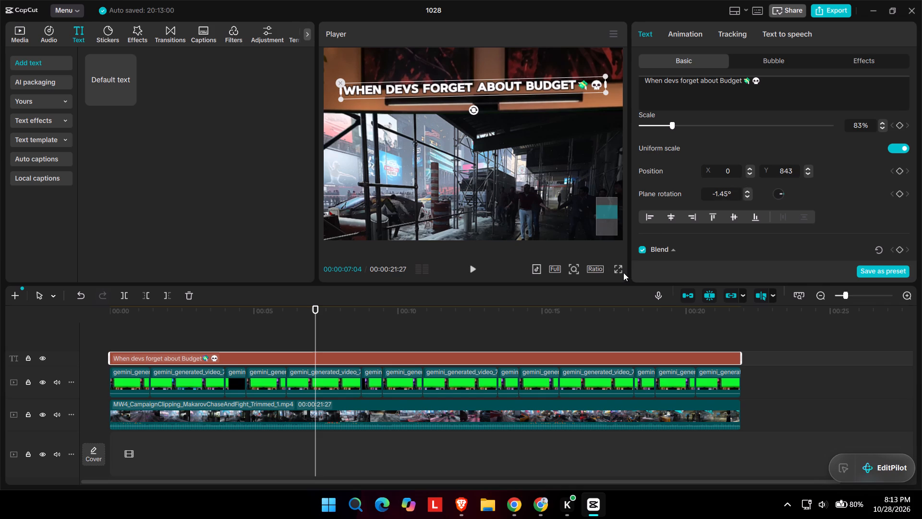
pyautogui.click(619, 271)
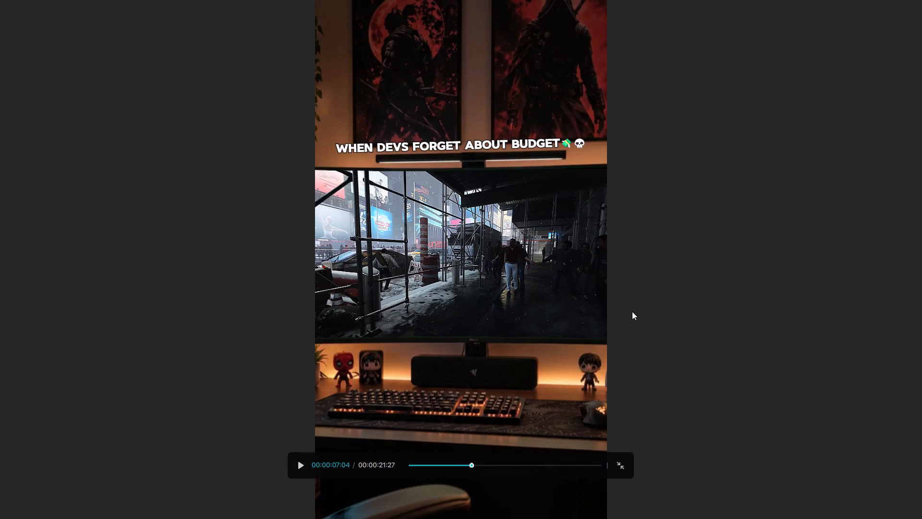
pyautogui.click(647, 343)
pyautogui.click(621, 464)
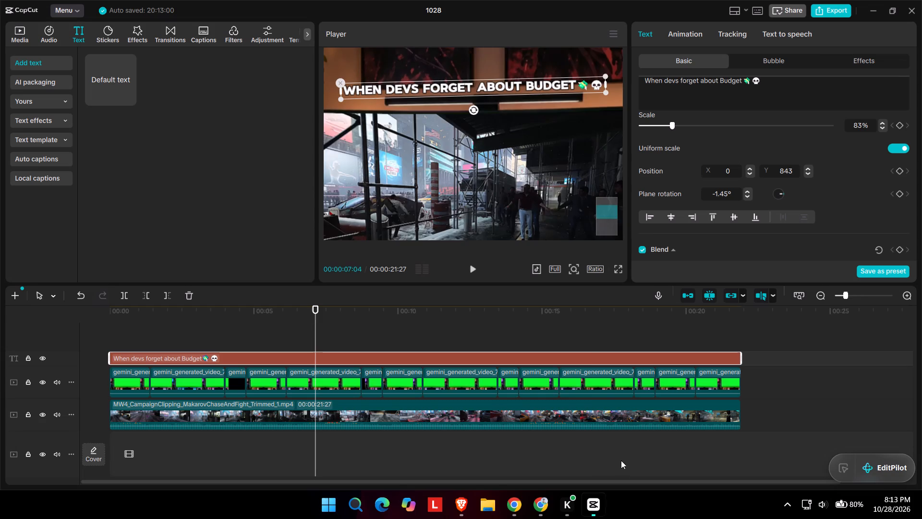
# Reposition the hook text above the monitor at X 47, Y 851 and check its placement in full-screen playback.
pyautogui.moveTo(464, 90); pyautogui.dragTo(469, 90)
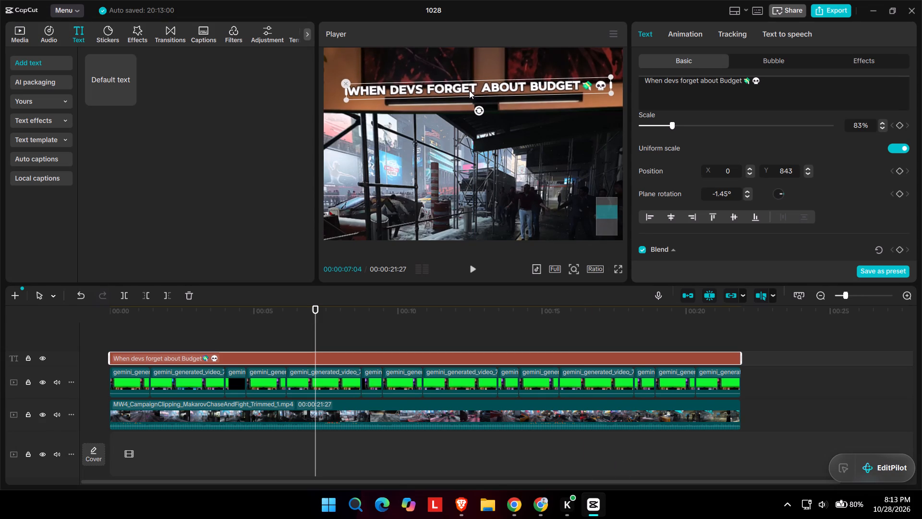
pyautogui.moveTo(469, 90); pyautogui.dragTo(470, 88)
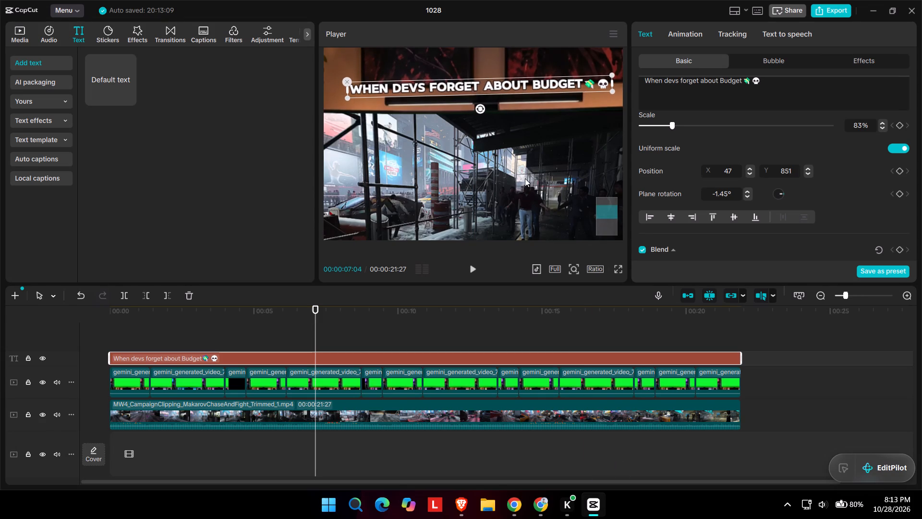
pyautogui.click(618, 269)
pyautogui.press('space')
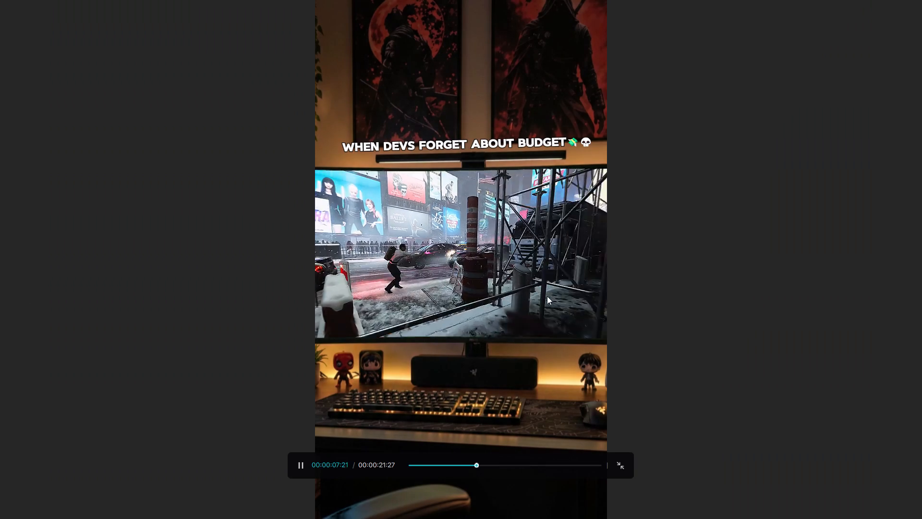
pyautogui.press('space')
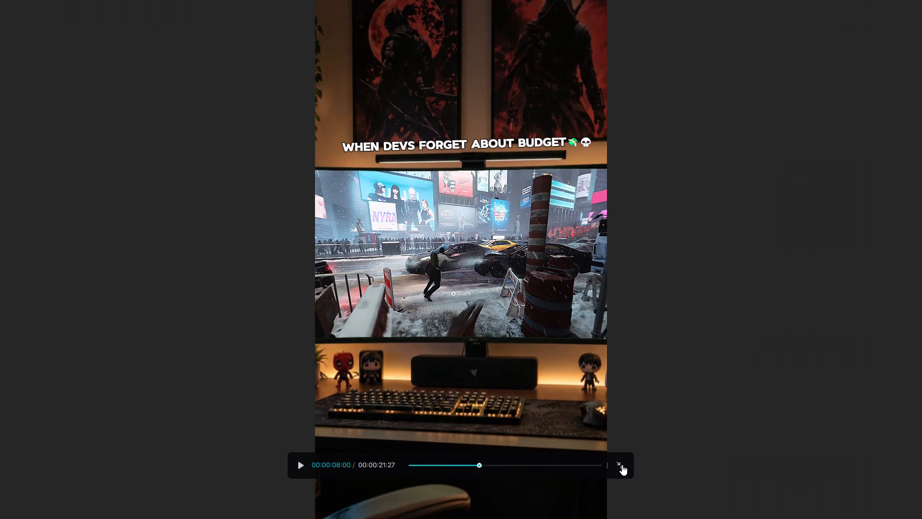
pyautogui.click(622, 465)
# Export the finished video at 1080P under the name 4phn.
pyautogui.click(835, 15)
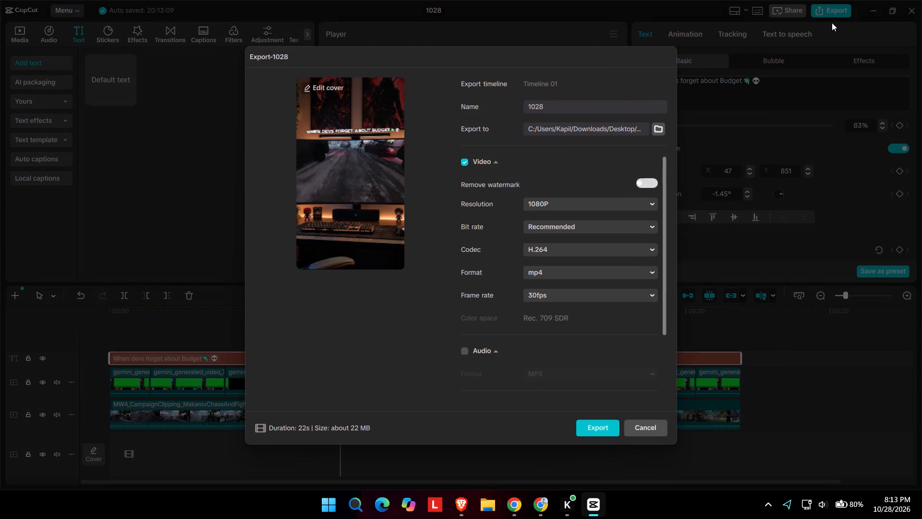
pyautogui.doubleClick(542, 108)
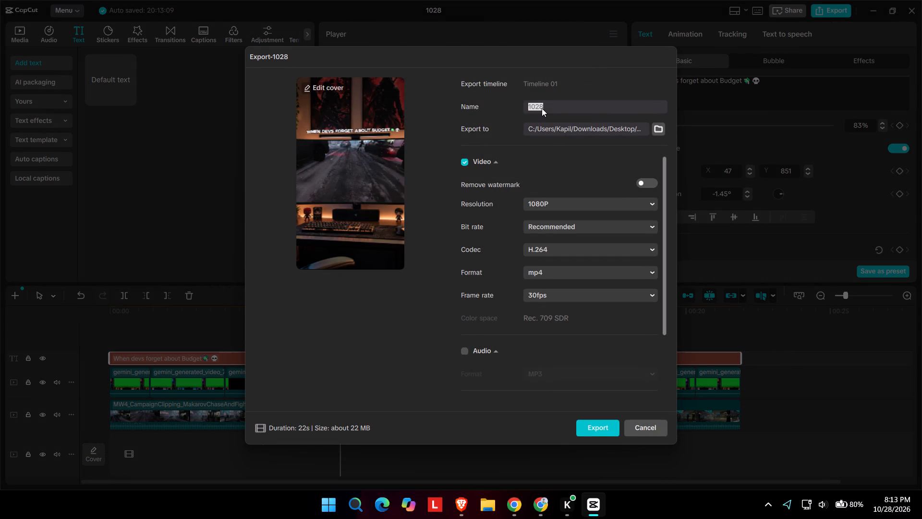
pyautogui.click(536, 109)
pyautogui.press('4')
pyautogui.doubleClick(540, 110)
pyautogui.press('4')
pyautogui.write('phn')
pyautogui.click(605, 434)
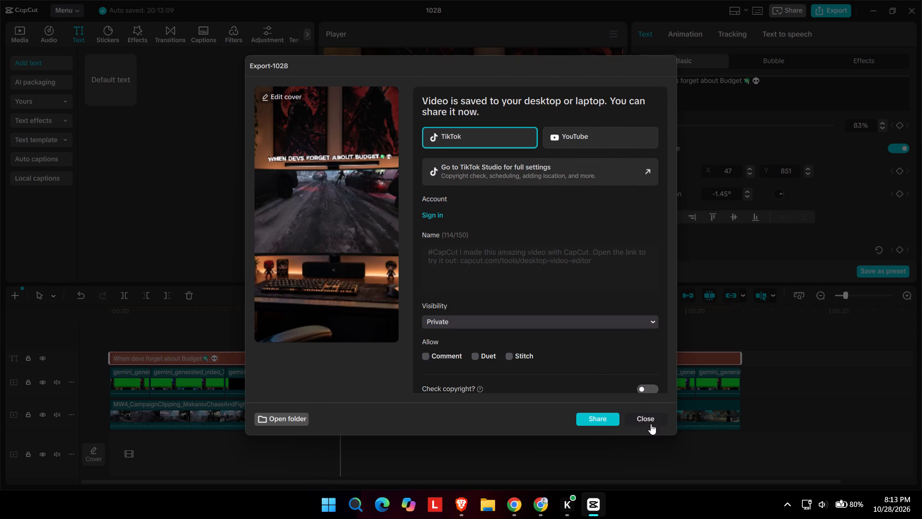
pyautogui.click(651, 424)
# Export the same video again at 4K resolution under the name 4.
pyautogui.click(831, 13)
pyautogui.doubleClick(568, 111)
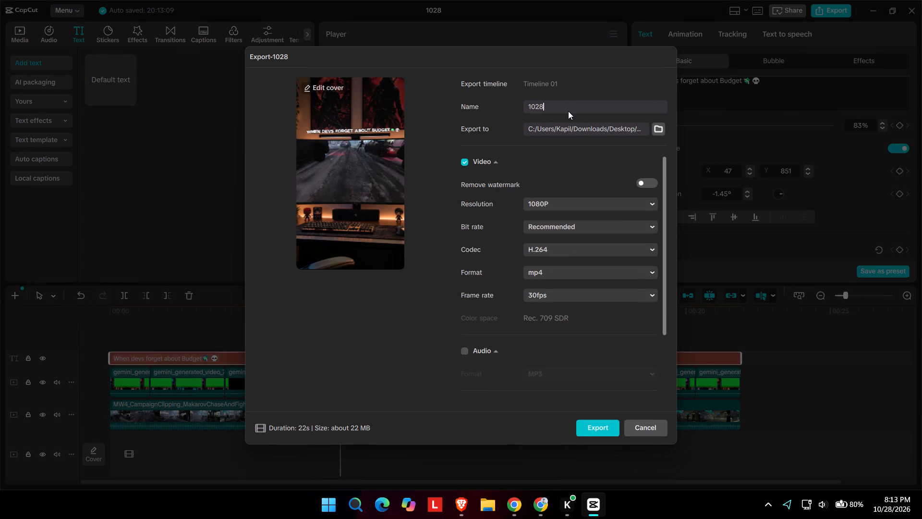
pyautogui.press('4')
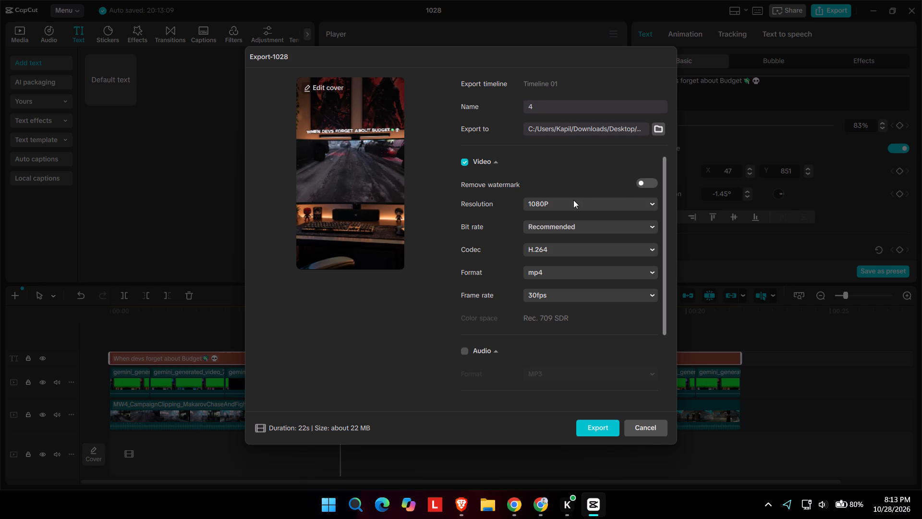
pyautogui.click(573, 200)
pyautogui.click(549, 300)
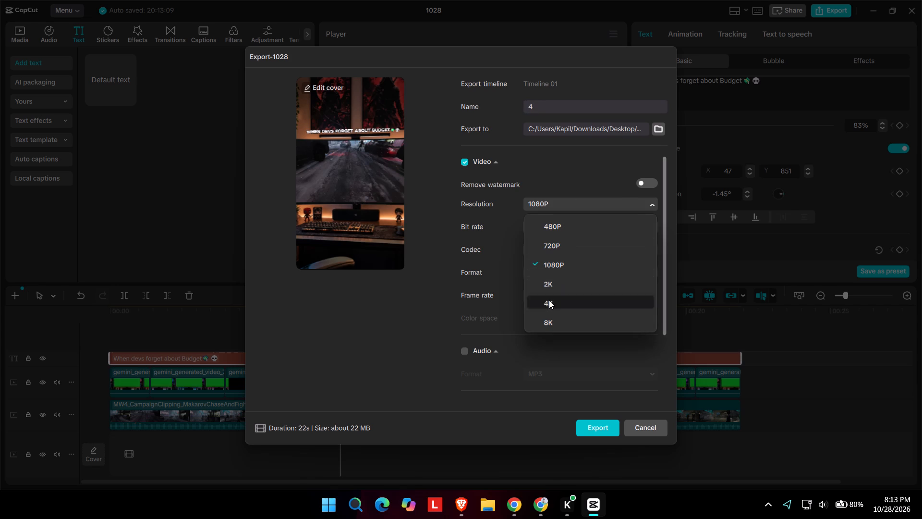
pyautogui.click(590, 421)
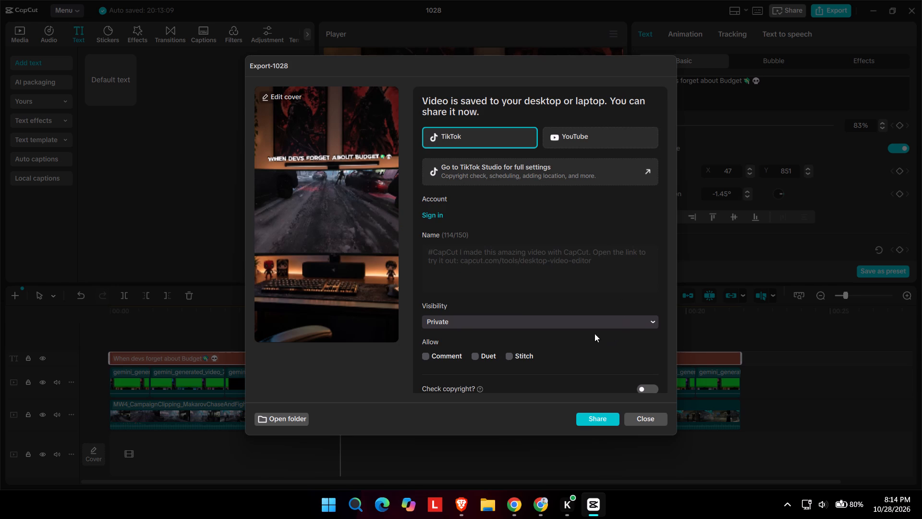
pyautogui.click(643, 419)
# Add TopPlaysFinalists102726_16x9.mp4 to the gameplay track after the MW4 campaign clip and delete the campaign clip.
pyautogui.click(594, 421)
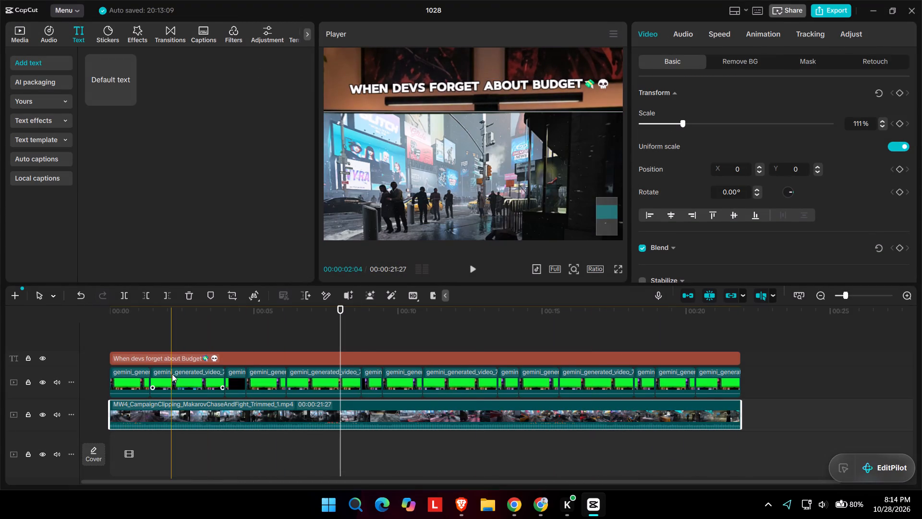
pyautogui.click(23, 36)
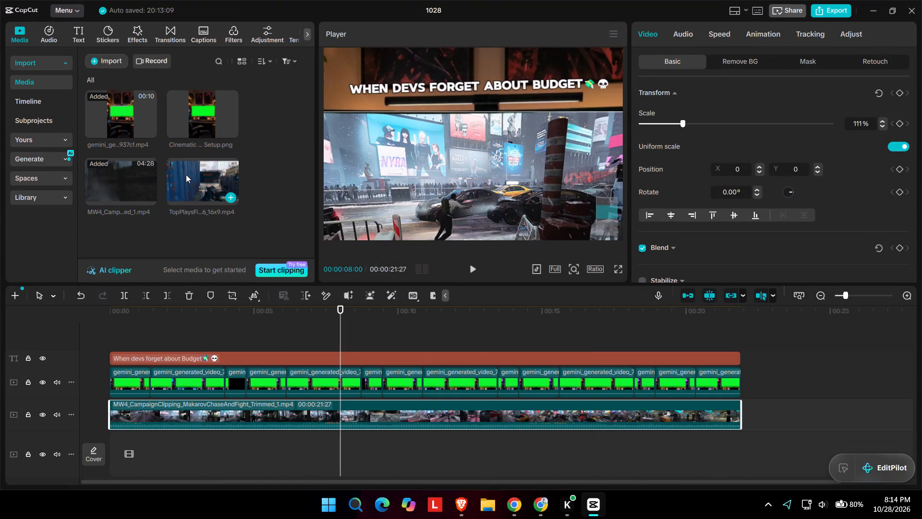
pyautogui.moveTo(202, 173); pyautogui.dragTo(266, 366)
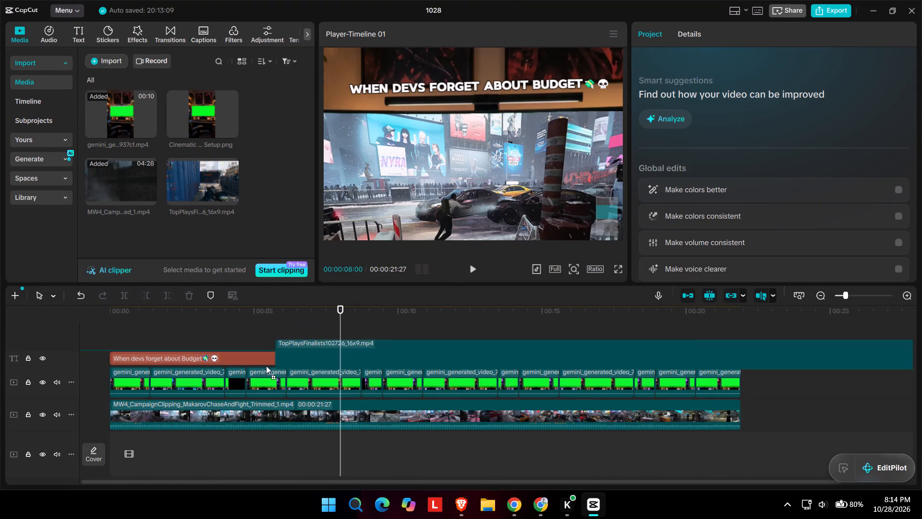
pyautogui.moveTo(266, 366); pyautogui.dragTo(744, 414)
pyautogui.click(664, 409)
pyautogui.press('Delete')
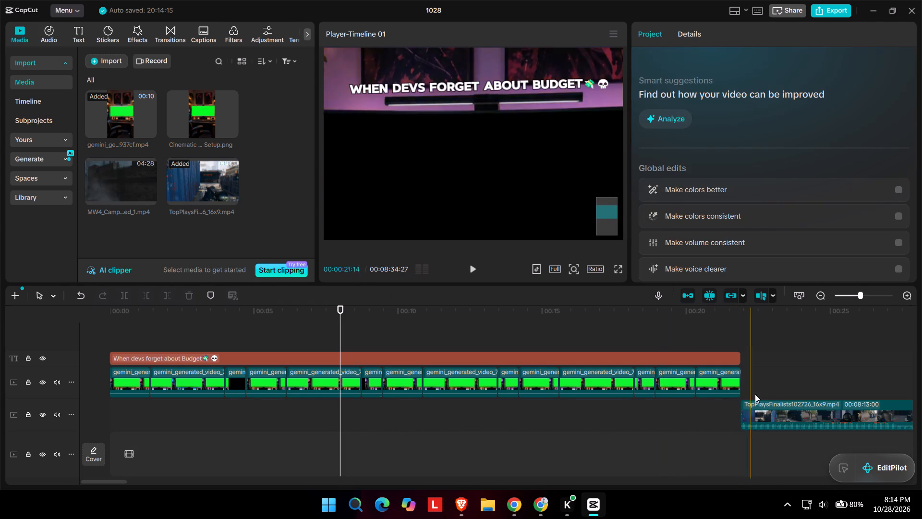
# Split the TopPlaysFinalists clip at 00:00:32:18, where its first play ends, and delete the remainder.
pyautogui.hscroll(-1, 837, 372)
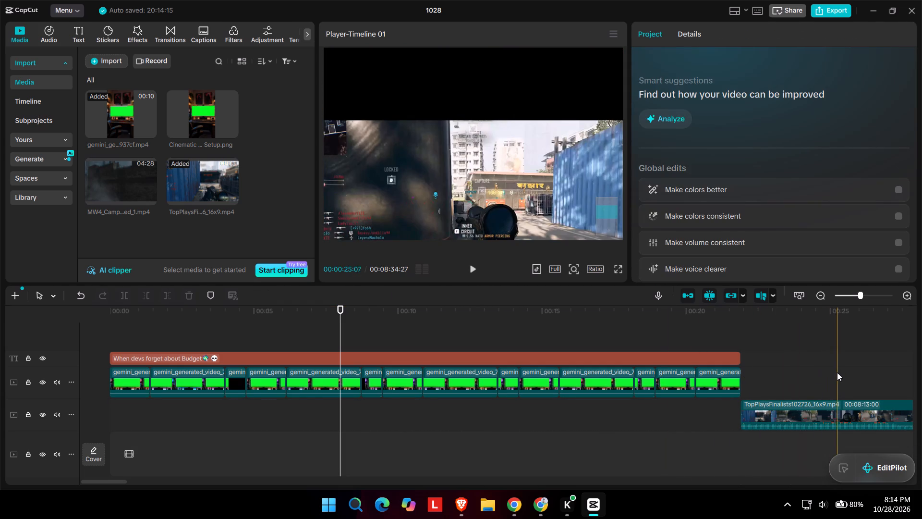
pyautogui.hscroll(-1, 837, 372)
pyautogui.click(836, 374)
pyautogui.hscroll(-1, 836, 374)
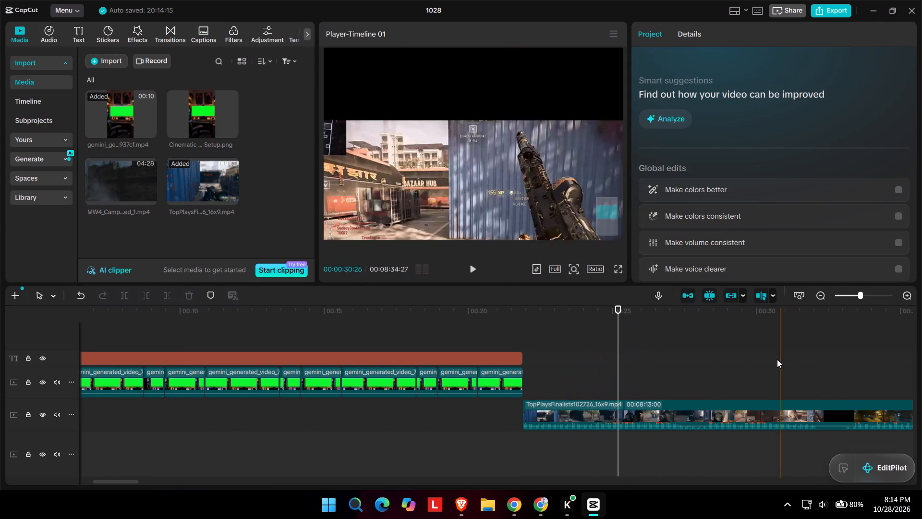
pyautogui.click(827, 361)
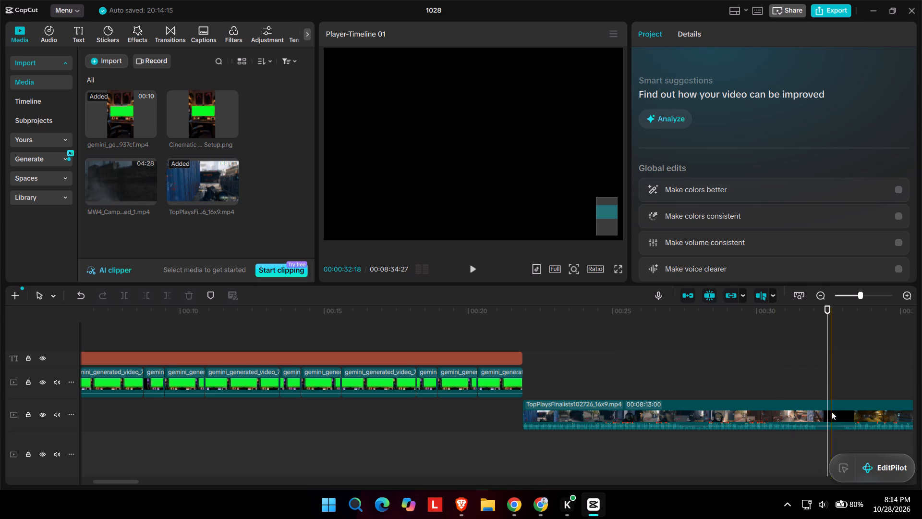
pyautogui.click(826, 411)
pyautogui.hotkey('ctrl', 'b')
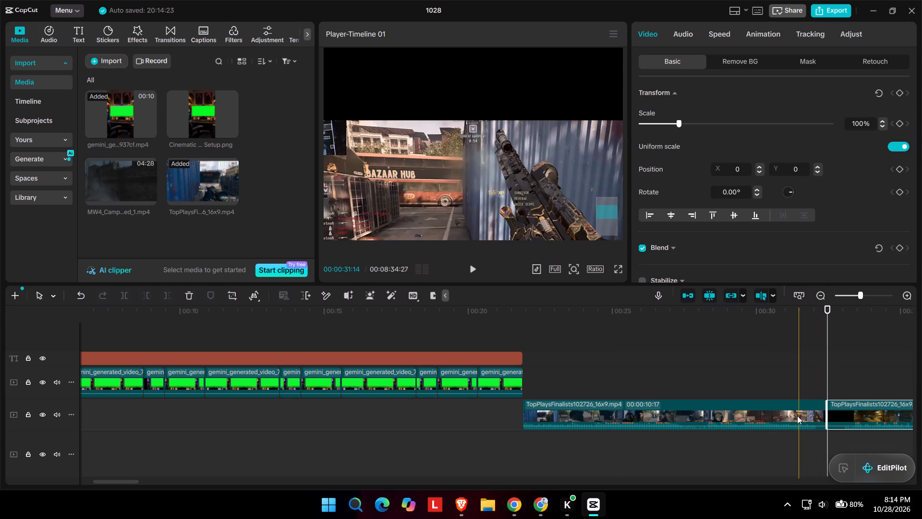
pyautogui.press('Delete')
# Move the trimmed TopPlaysFinalists clip to the timeline's start beneath the green-screen footage and play it back.
pyautogui.moveTo(706, 408); pyautogui.dragTo(297, 412)
pyautogui.hscroll(2, 387, 413)
pyautogui.moveTo(294, 412); pyautogui.dragTo(257, 412)
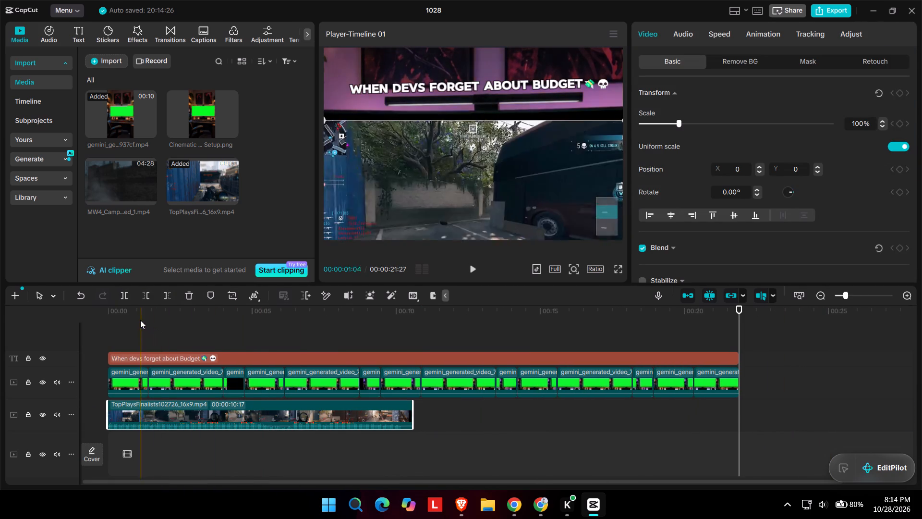
pyautogui.click(109, 319)
pyautogui.press('space')
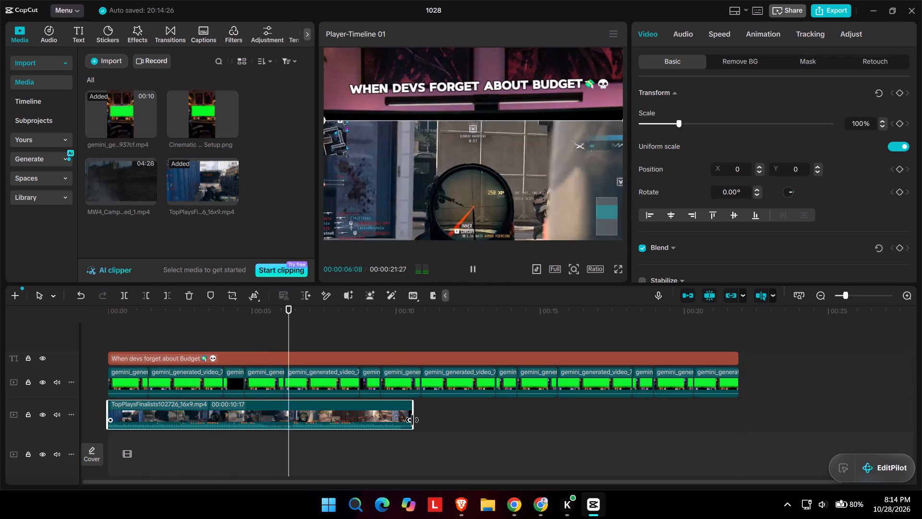
pyautogui.press('space')
# Trim the green-screen monitor footage to the gameplay clip's end at 00:00:10:17 and delete all the later monitor clips.
pyautogui.click(417, 345)
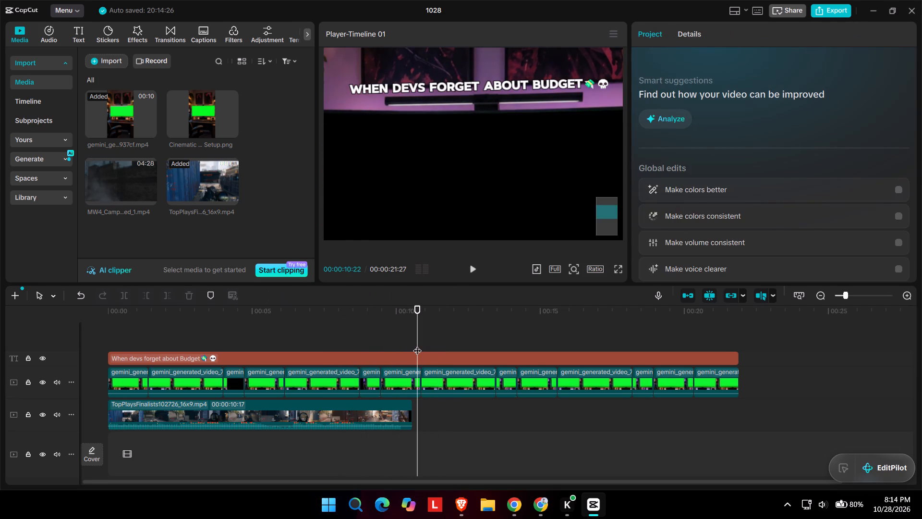
pyautogui.keyDown('ctrl'); pyautogui.click(411, 339); pyautogui.keyUp('ctrl')
pyautogui.keyDown('ctrl'); pyautogui.click(411, 382); pyautogui.keyUp('ctrl')
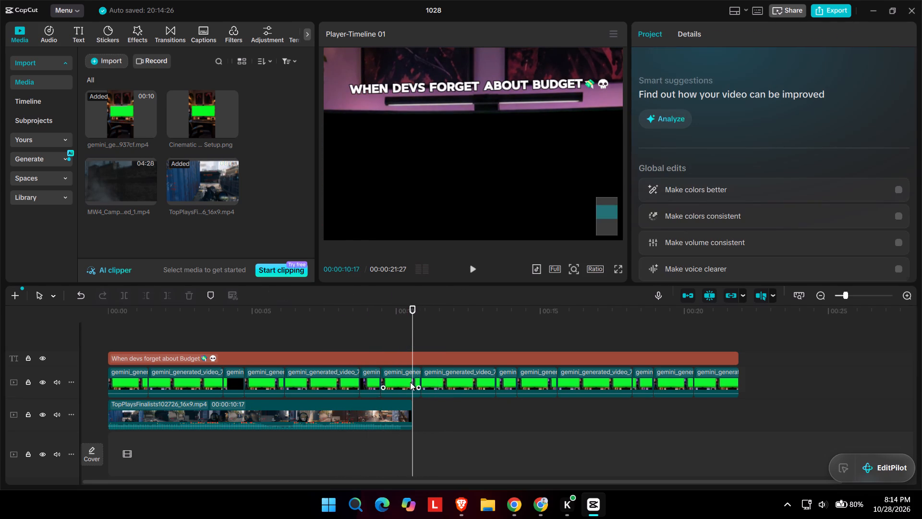
pyautogui.keyDown('ctrl'); pyautogui.moveTo(421, 379); pyautogui.dragTo(411, 379); pyautogui.keyUp('ctrl')
pyautogui.moveTo(483, 418); pyautogui.dragTo(504, 400)
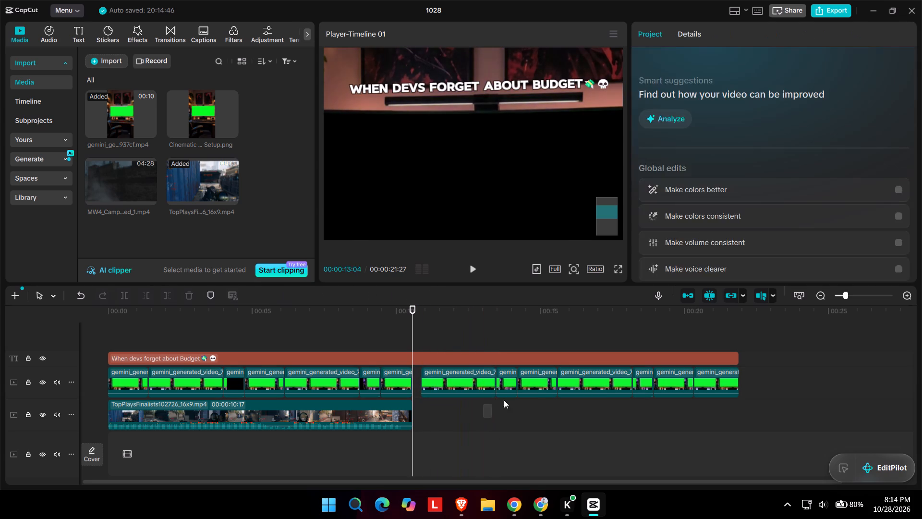
pyautogui.moveTo(504, 400); pyautogui.dragTo(712, 388)
pyautogui.press('Delete')
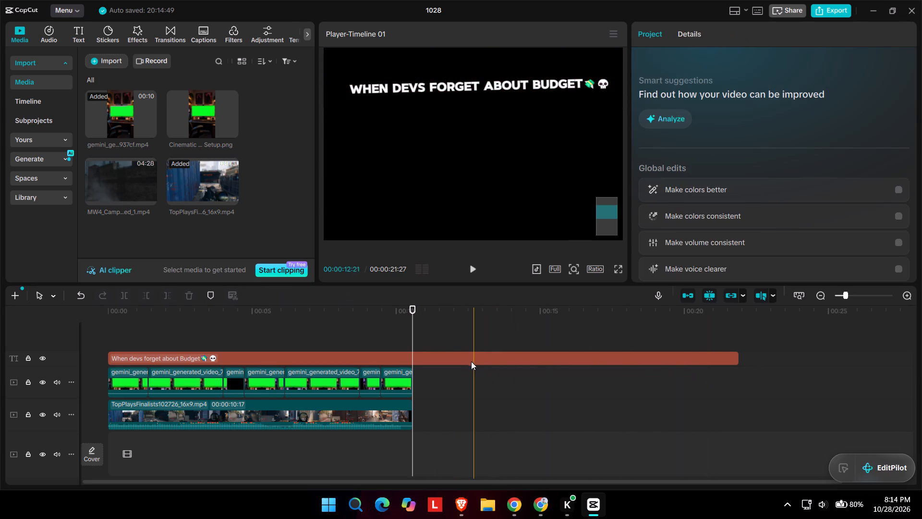
# Split the hook text at 00:00:10:17 and delete the part extending past the gameplay clip.
pyautogui.keyDown('ctrl'); pyautogui.click(407, 358); pyautogui.keyUp('ctrl')
pyautogui.keyDown('ctrl'); pyautogui.click(413, 357); pyautogui.keyUp('ctrl')
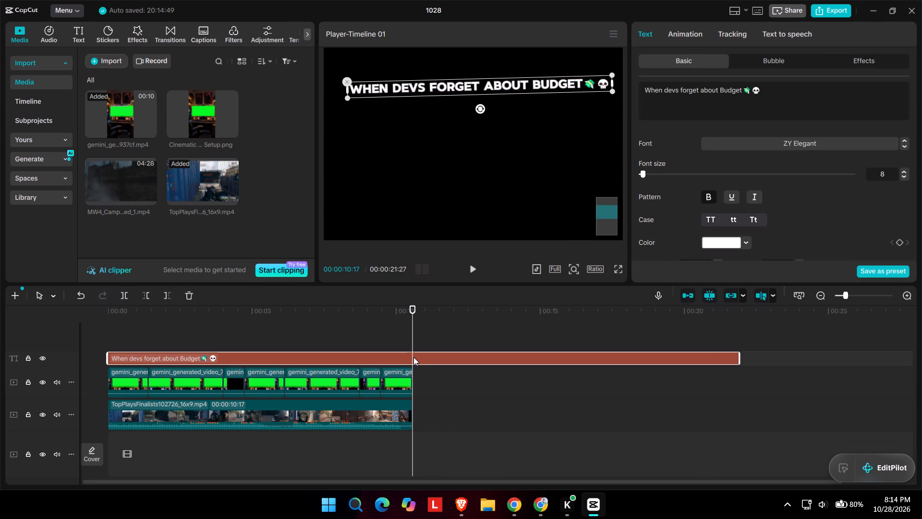
pyautogui.hotkey('ctrl', 'b')
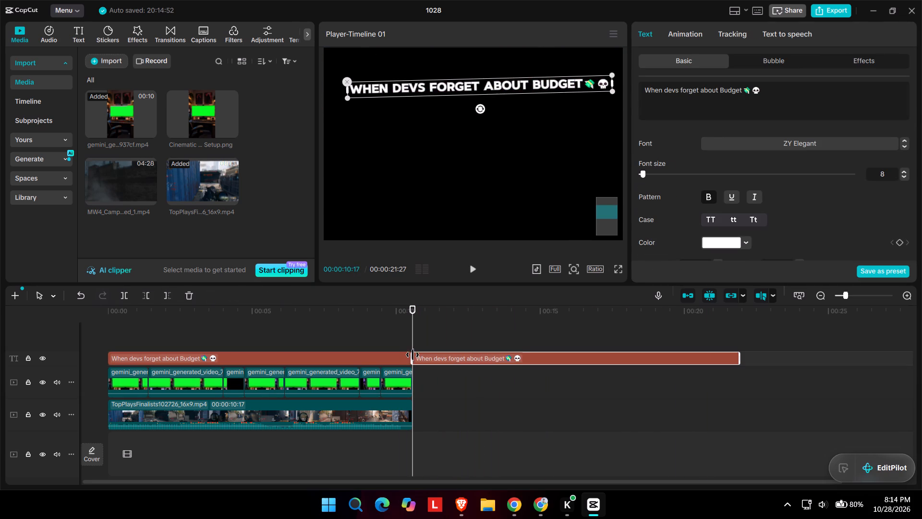
pyautogui.press('Delete')
pyautogui.click(381, 357)
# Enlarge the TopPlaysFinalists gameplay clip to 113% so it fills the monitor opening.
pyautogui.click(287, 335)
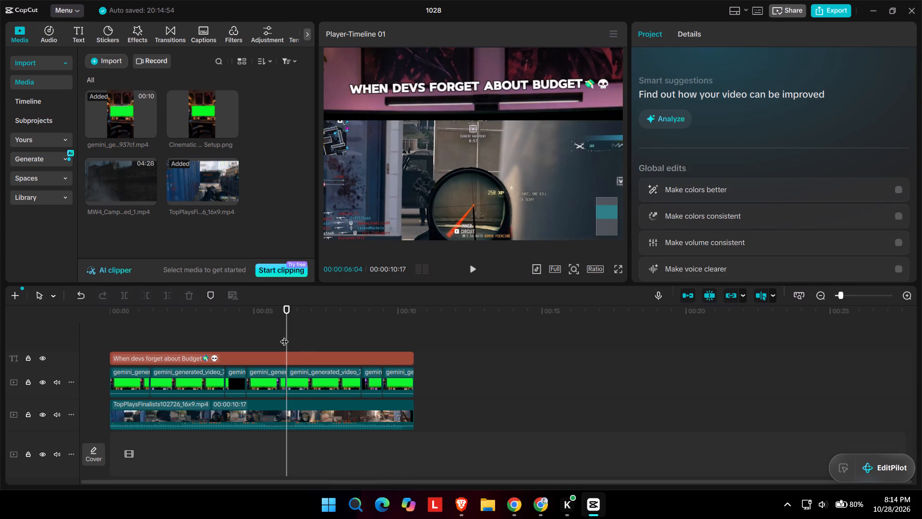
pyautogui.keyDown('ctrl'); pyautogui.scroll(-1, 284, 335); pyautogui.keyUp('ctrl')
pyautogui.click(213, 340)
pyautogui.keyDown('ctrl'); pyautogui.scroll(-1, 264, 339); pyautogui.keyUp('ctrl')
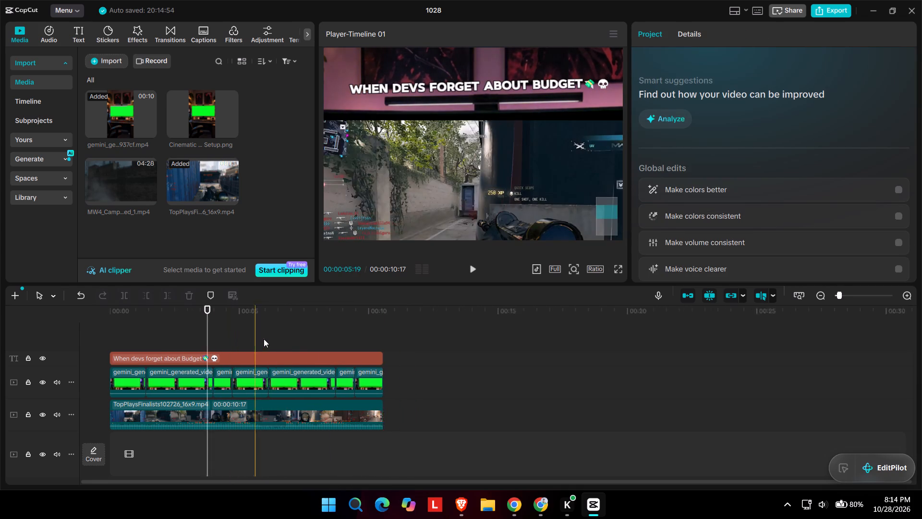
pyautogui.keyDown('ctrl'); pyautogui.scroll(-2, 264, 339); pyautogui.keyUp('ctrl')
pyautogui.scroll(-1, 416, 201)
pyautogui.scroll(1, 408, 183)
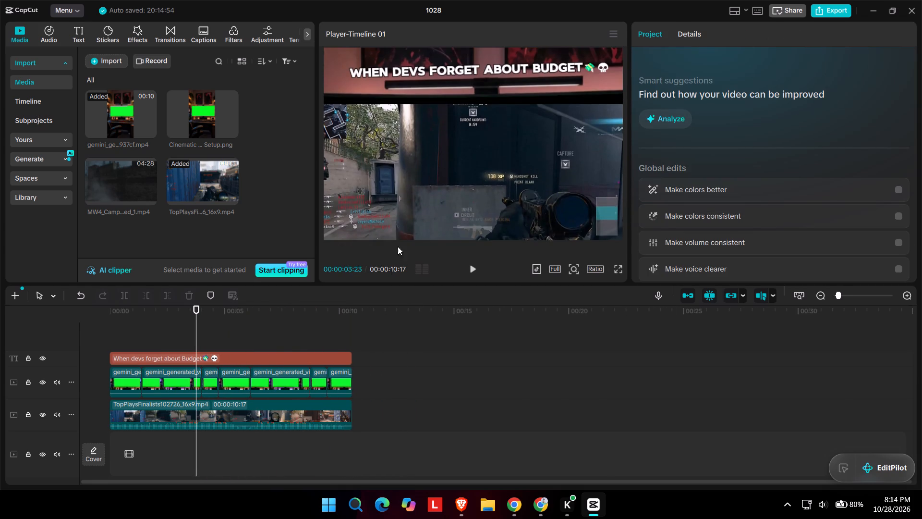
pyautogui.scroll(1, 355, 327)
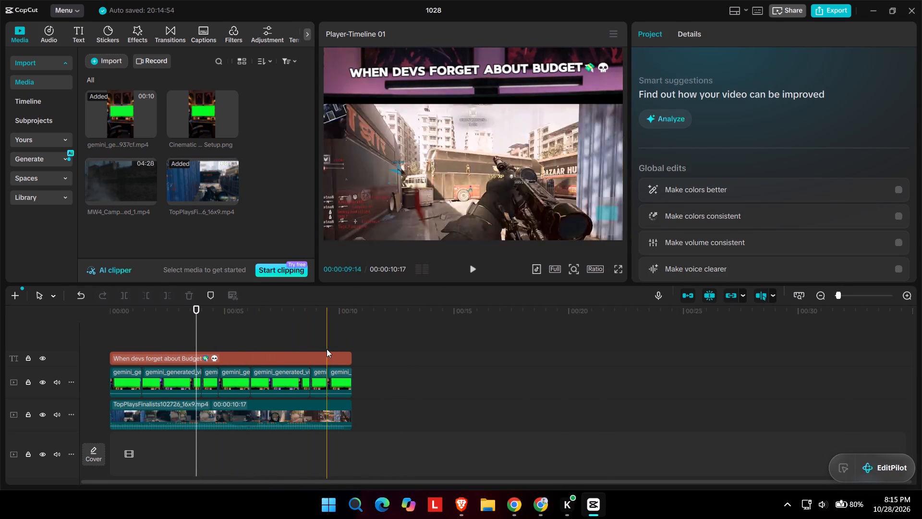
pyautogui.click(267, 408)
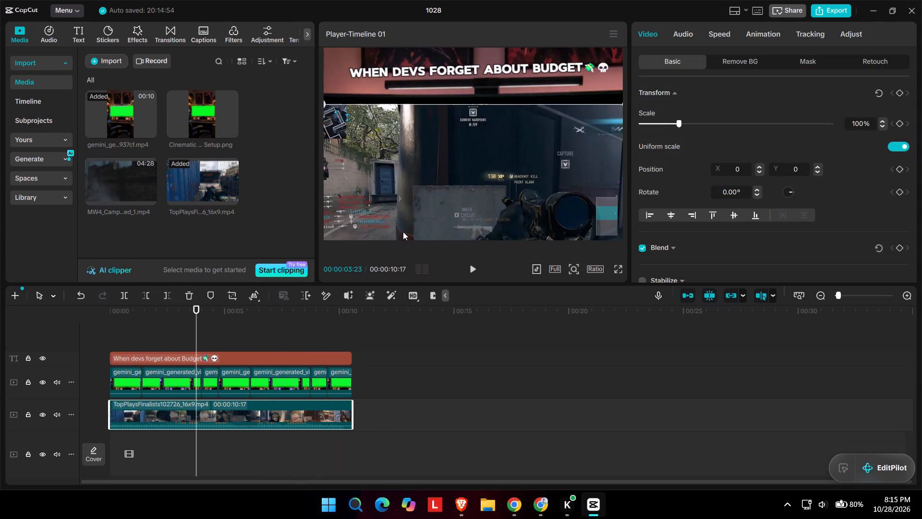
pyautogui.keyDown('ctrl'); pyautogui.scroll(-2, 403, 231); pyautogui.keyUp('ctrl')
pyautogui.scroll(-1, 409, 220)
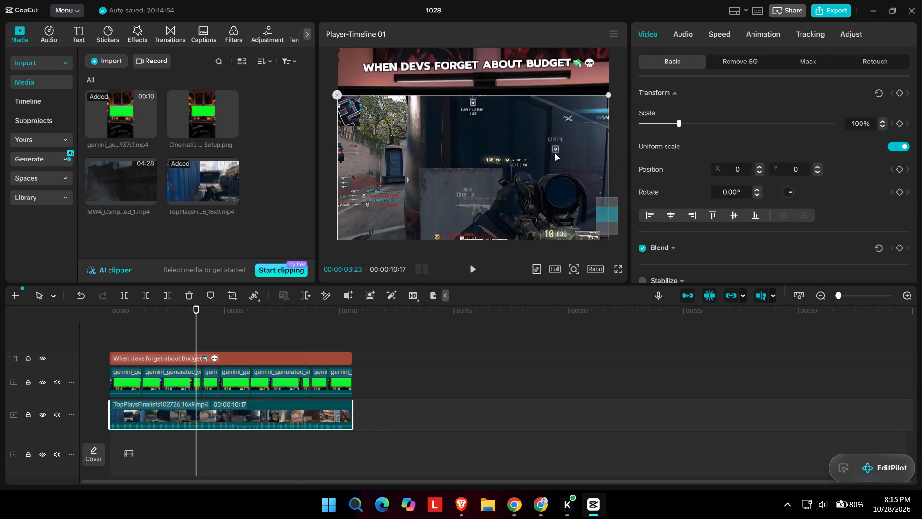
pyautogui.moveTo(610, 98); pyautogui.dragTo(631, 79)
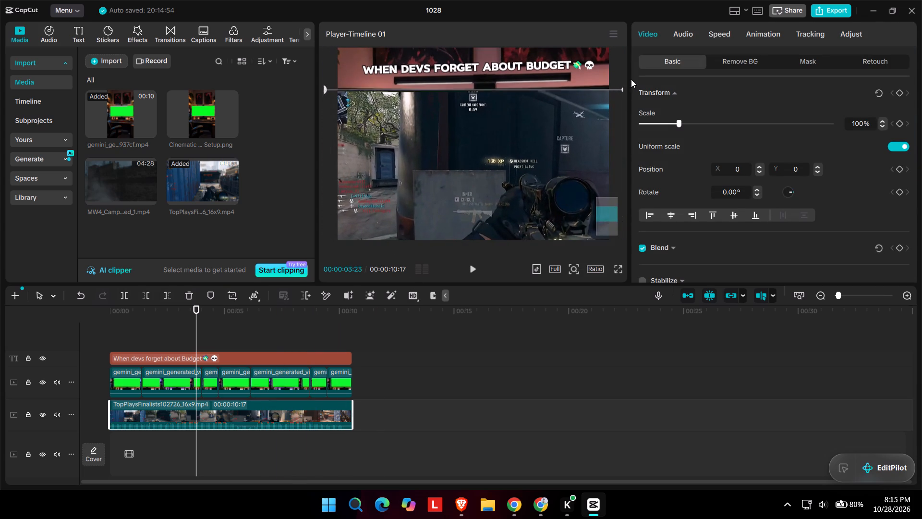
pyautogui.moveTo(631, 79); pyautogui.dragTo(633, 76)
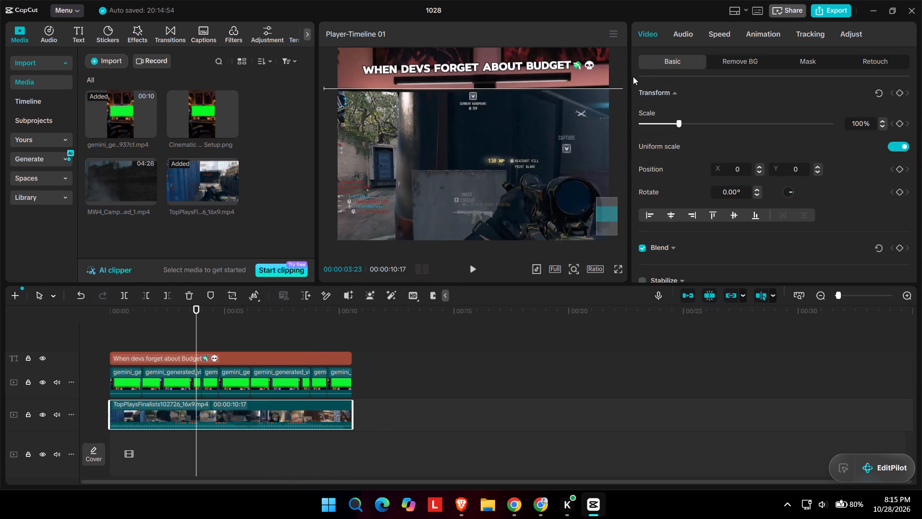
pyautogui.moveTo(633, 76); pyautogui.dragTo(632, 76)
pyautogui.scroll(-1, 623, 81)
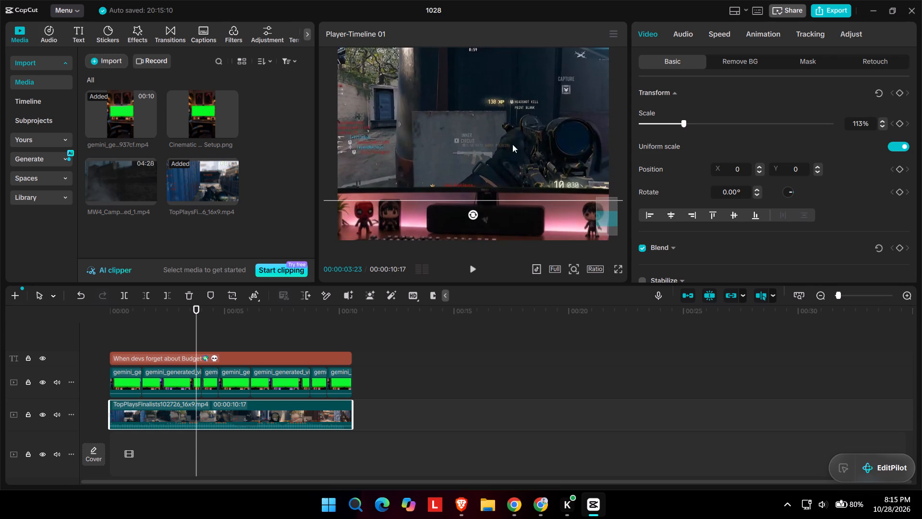
# Shrink the green-screen footage and the gameplay clip together until the full gaming setup fits the frame, with the footage at about 119%.
pyautogui.keyDown('ctrl'); pyautogui.moveTo(365, 378); pyautogui.dragTo(170, 380); pyautogui.keyUp('ctrl')
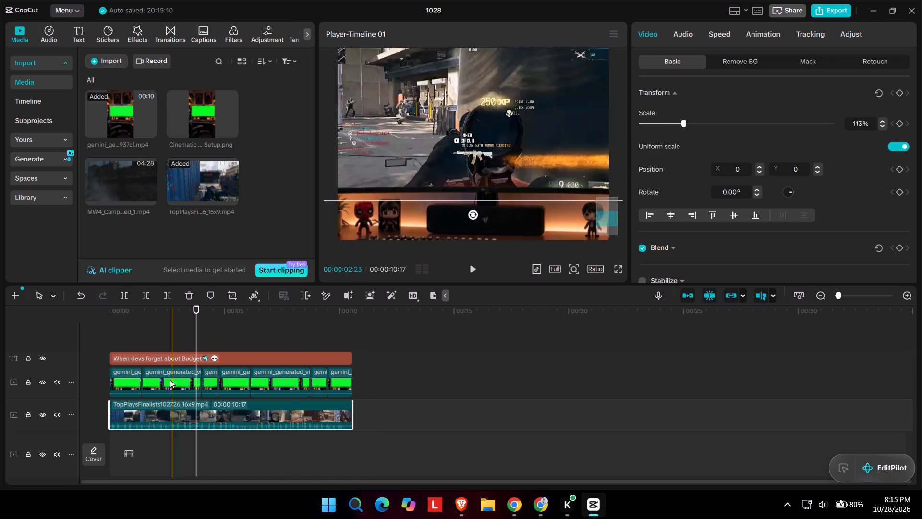
pyautogui.keyDown('ctrl'); pyautogui.moveTo(170, 380); pyautogui.dragTo(162, 381); pyautogui.keyUp('ctrl')
pyautogui.keyDown('ctrl'); pyautogui.click(123, 380); pyautogui.keyUp('ctrl')
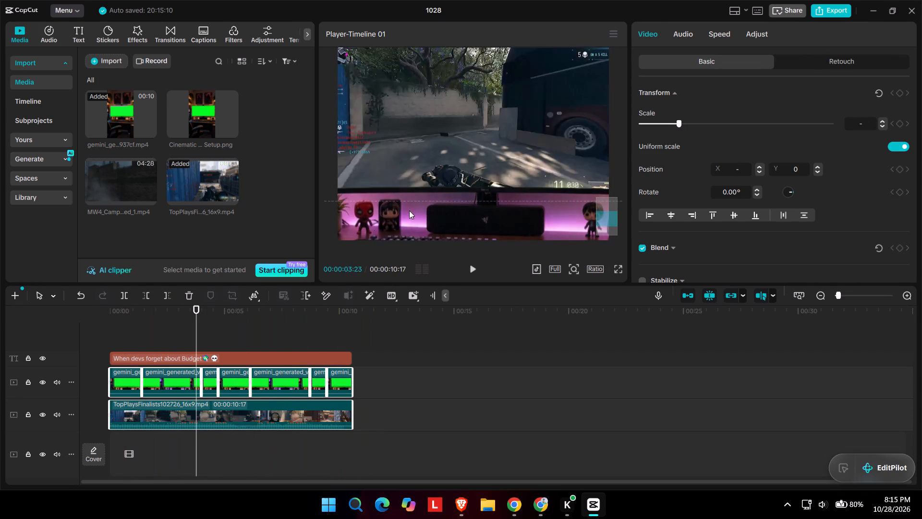
pyautogui.keyDown('ctrl'); pyautogui.scroll(-9, 460, 169); pyautogui.keyUp('ctrl')
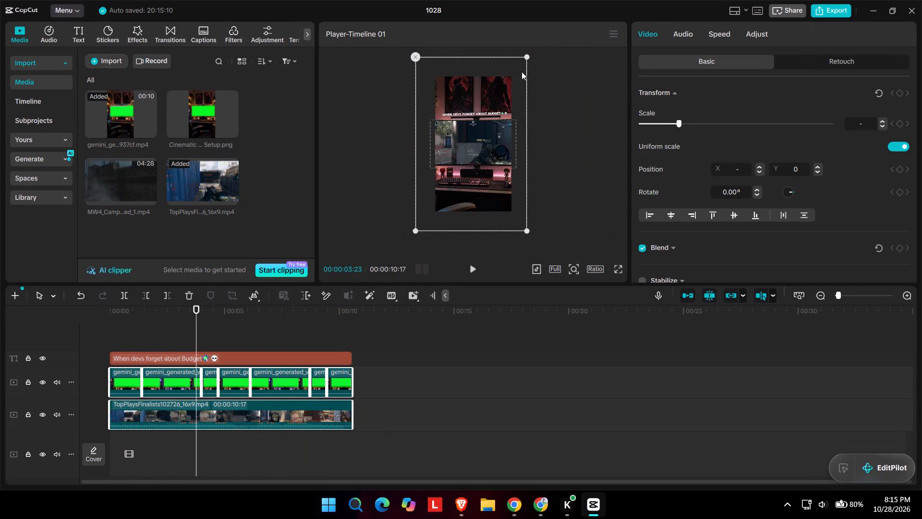
pyautogui.moveTo(526, 58); pyautogui.dragTo(518, 71)
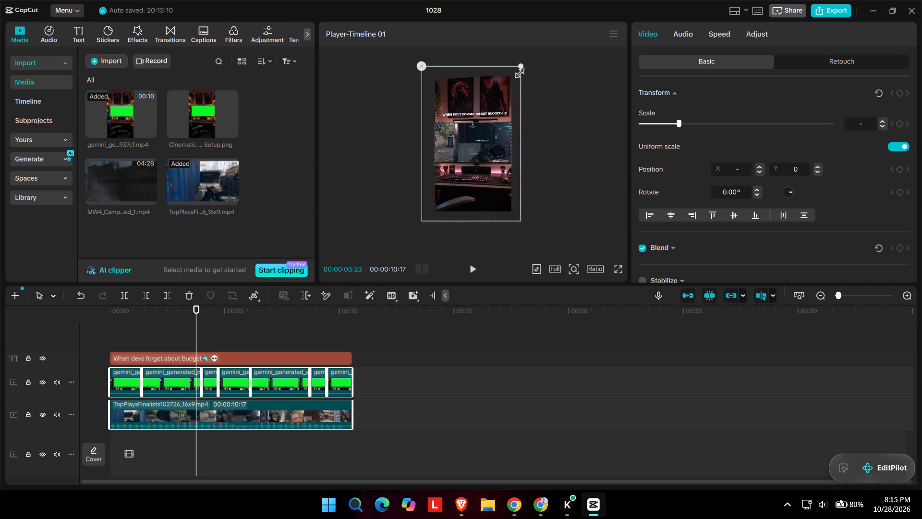
pyautogui.moveTo(518, 71); pyautogui.dragTo(509, 79)
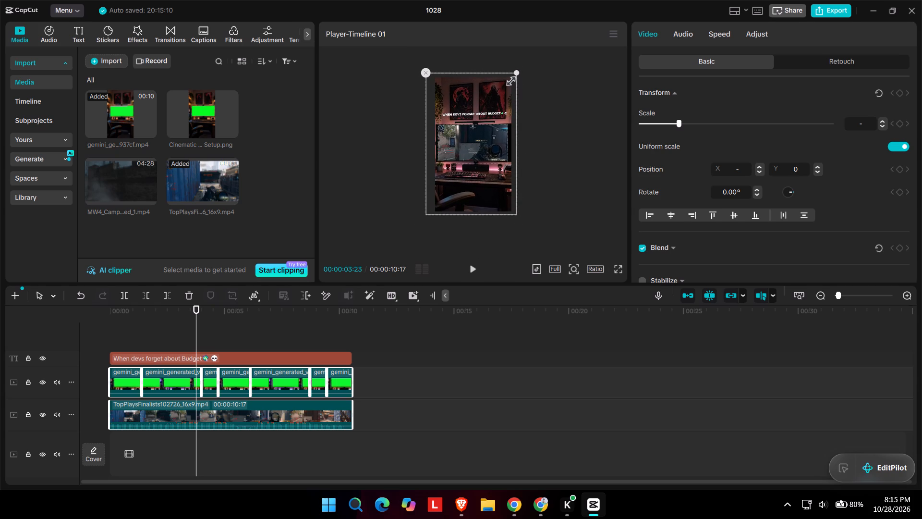
pyautogui.moveTo(509, 79); pyautogui.dragTo(509, 79)
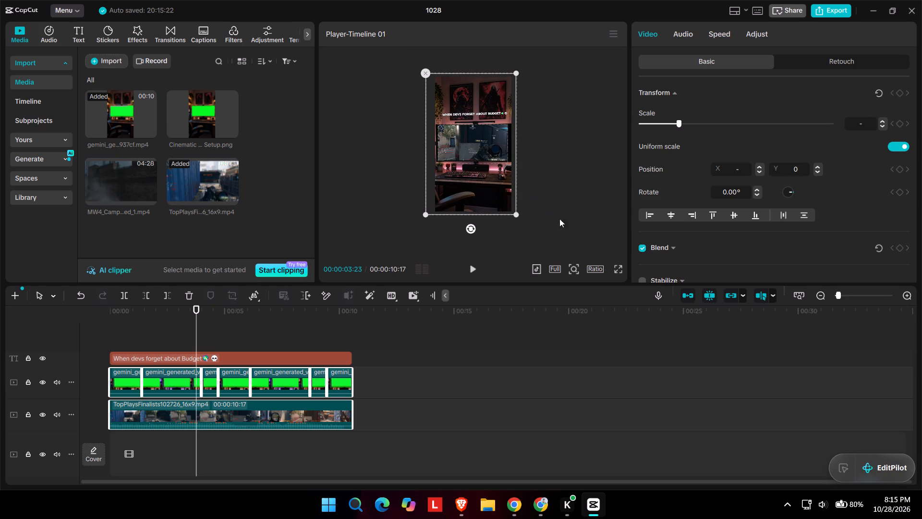
# Scale the gameplay clip alone to about 102% so it covers the monitor screen, and play back the result full screen.
pyautogui.click(257, 421)
pyautogui.moveTo(504, 124); pyautogui.dragTo(510, 122)
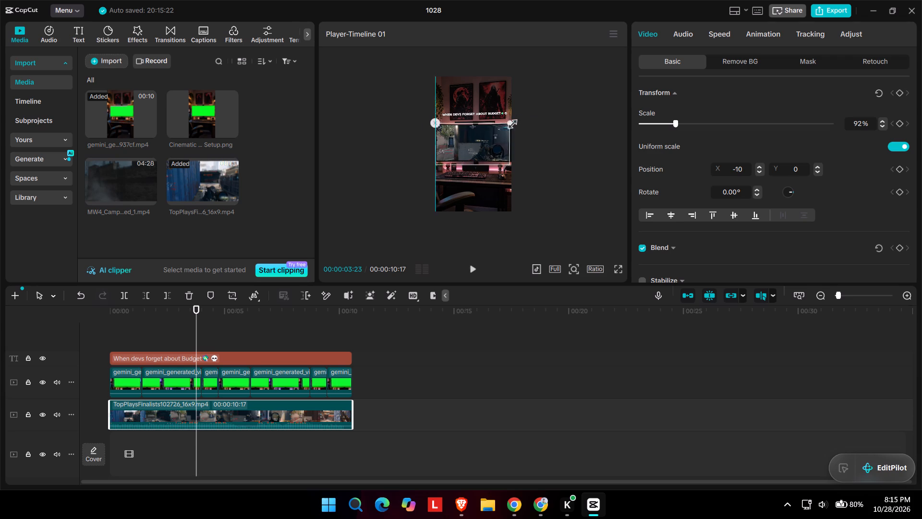
pyautogui.moveTo(510, 122); pyautogui.dragTo(514, 121)
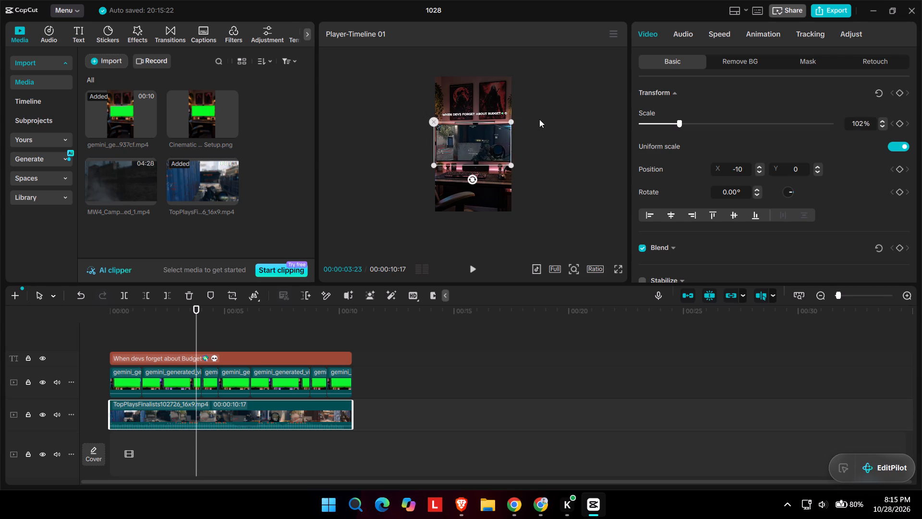
pyautogui.click(543, 119)
pyautogui.click(616, 264)
pyautogui.click(616, 270)
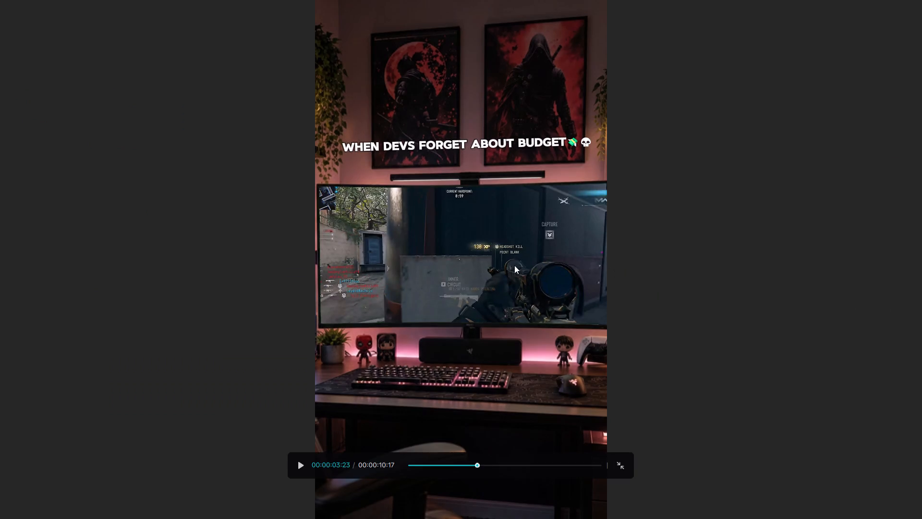
pyautogui.press('space')
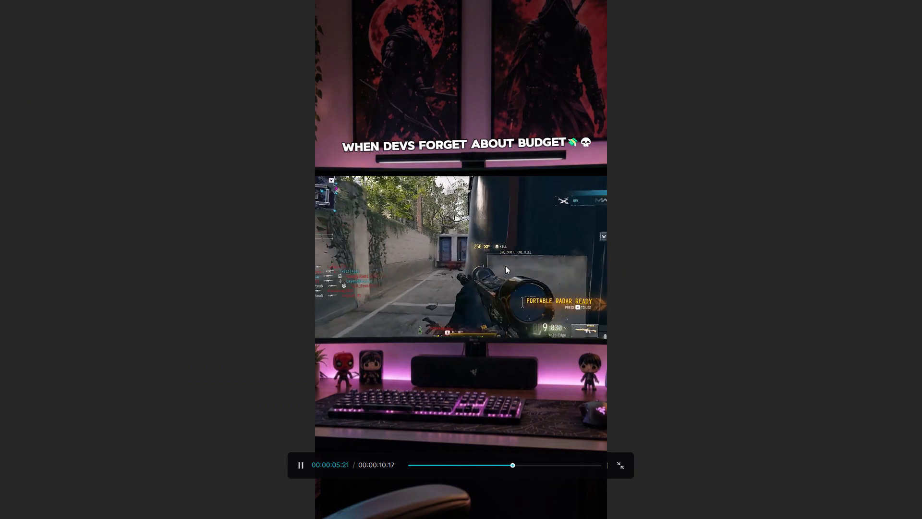
pyautogui.press('space')
pyautogui.click(506, 267)
pyautogui.click(618, 462)
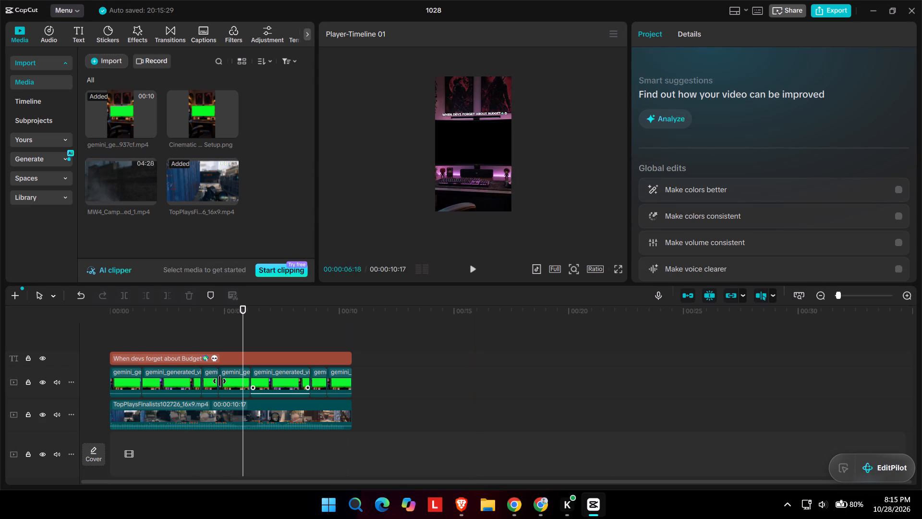
# Set the scale of all the green-screen monitor clips to 119%.
pyautogui.keyDown('ctrl'); pyautogui.click(135, 337); pyautogui.keyUp('ctrl')
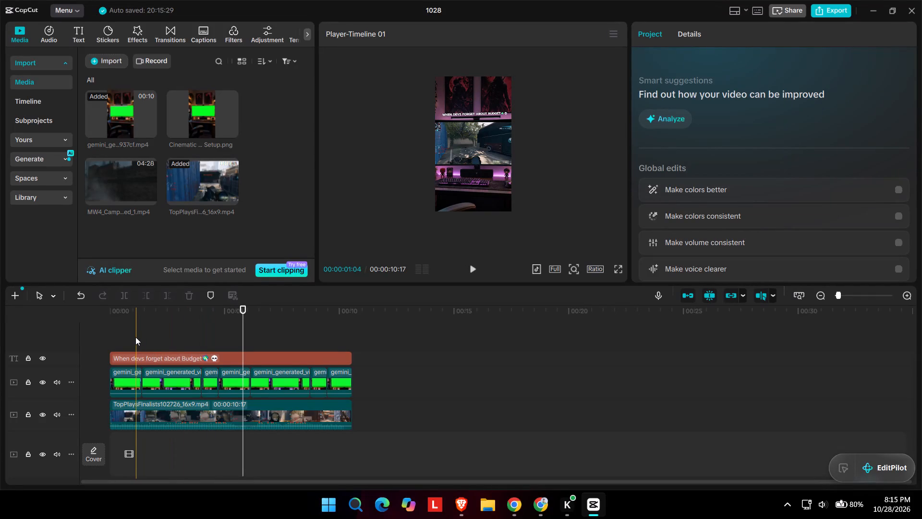
pyautogui.click(133, 380)
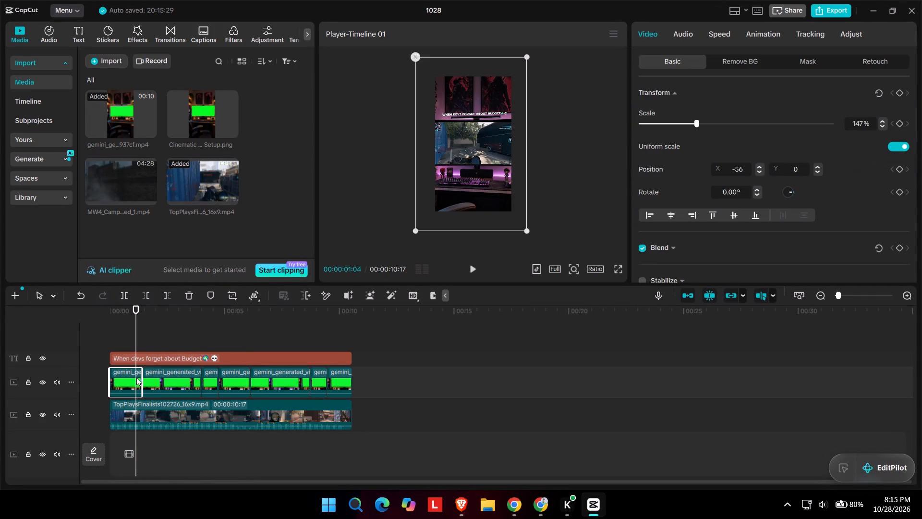
pyautogui.click(161, 378)
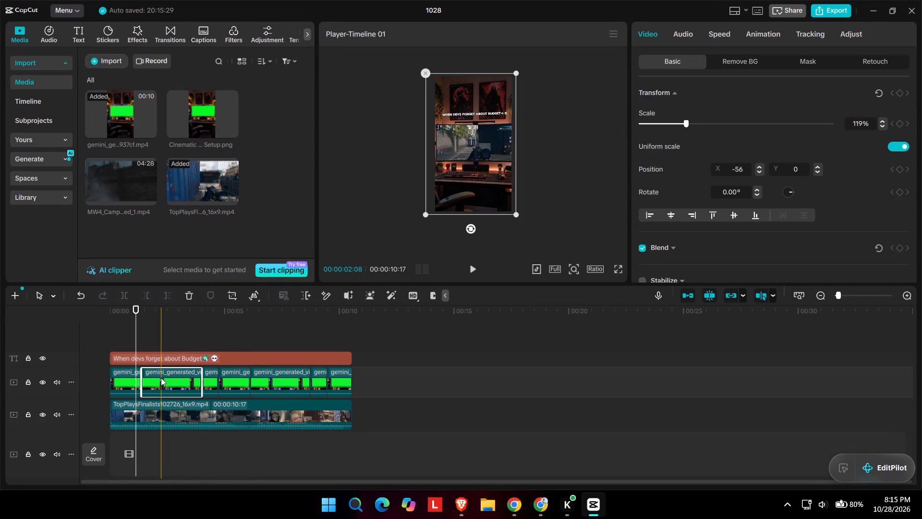
pyautogui.click(114, 380)
pyautogui.keyDown('ctrl'); pyautogui.click(167, 380); pyautogui.keyUp('ctrl')
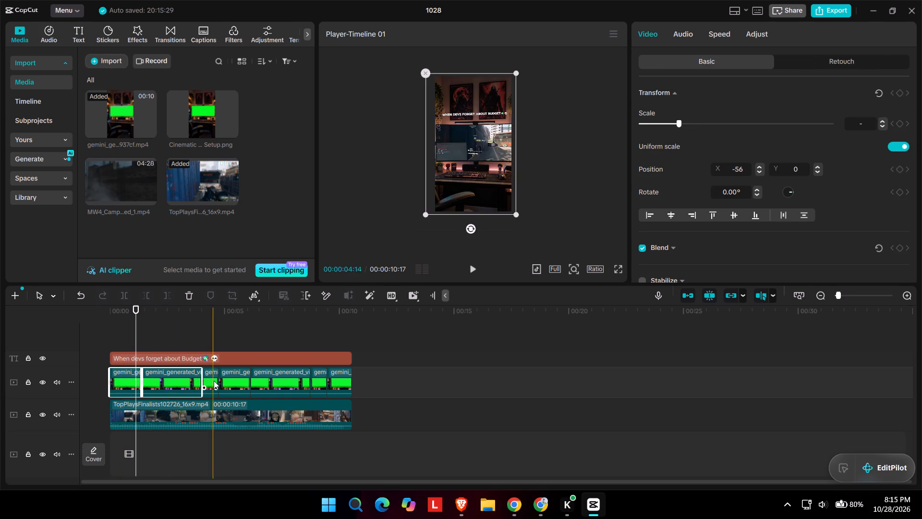
pyautogui.keyDown('ctrl'); pyautogui.click(217, 382); pyautogui.keyUp('ctrl')
pyautogui.keyDown('ctrl'); pyautogui.click(234, 383); pyautogui.keyUp('ctrl')
pyautogui.keyDown('ctrl'); pyautogui.click(165, 383); pyautogui.keyUp('ctrl')
pyautogui.keyDown('ctrl'); pyautogui.click(116, 383); pyautogui.keyUp('ctrl')
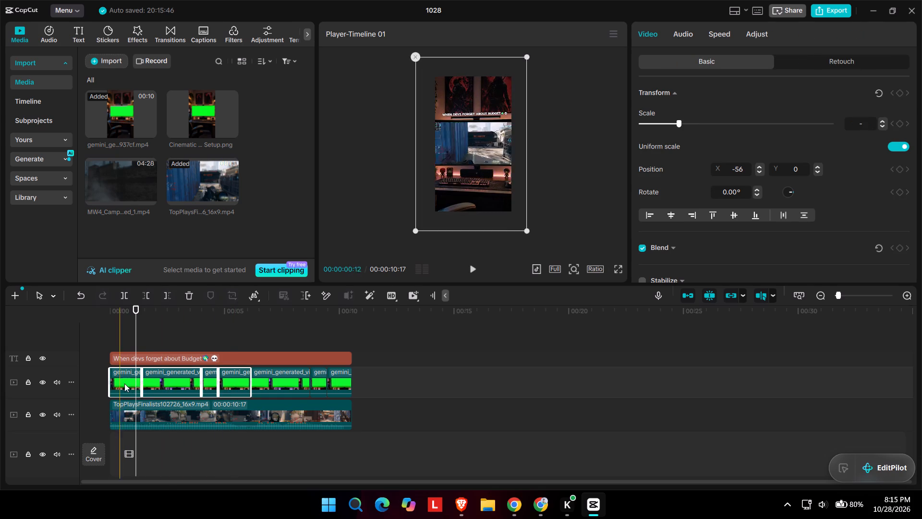
pyautogui.keyDown('ctrl'); pyautogui.click(260, 382); pyautogui.keyUp('ctrl')
pyautogui.keyDown('ctrl'); pyautogui.click(322, 383); pyautogui.keyUp('ctrl')
pyautogui.keyDown('ctrl'); pyautogui.click(335, 383); pyautogui.keyUp('ctrl')
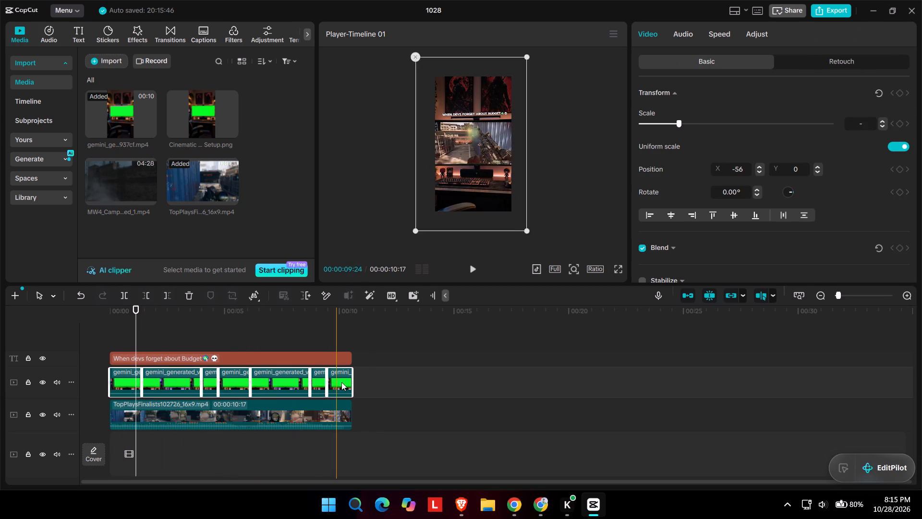
pyautogui.doubleClick(863, 121)
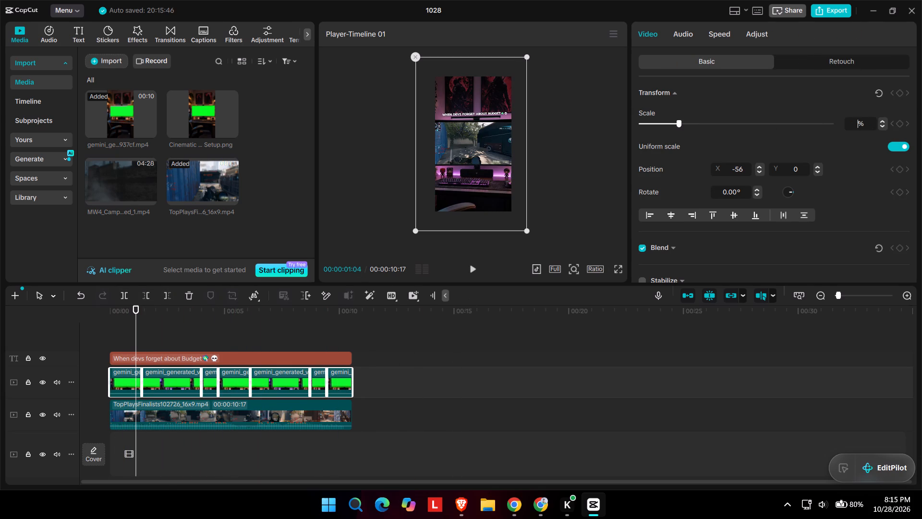
pyautogui.write('119')
pyautogui.press('Return')
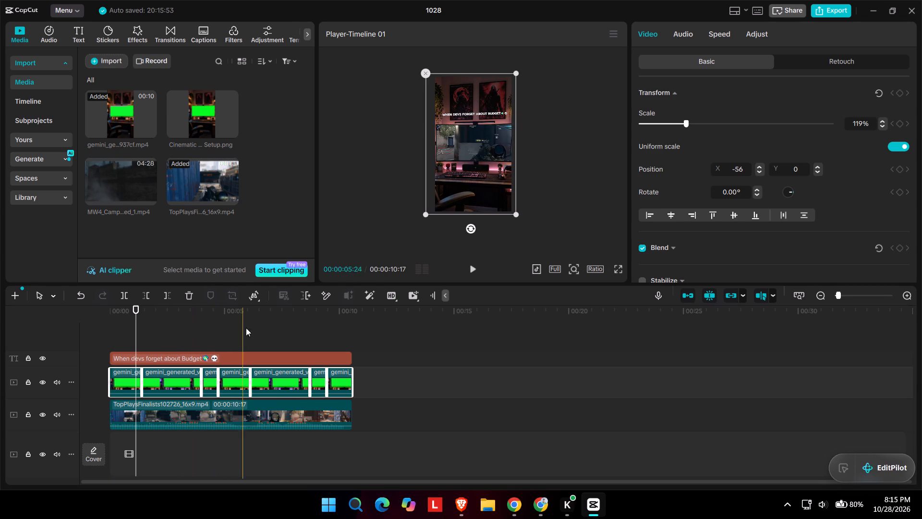
# Play the video full screen to check the monitor framing and gameplay fit across all the clips.
pyautogui.click(622, 269)
pyautogui.press('space')
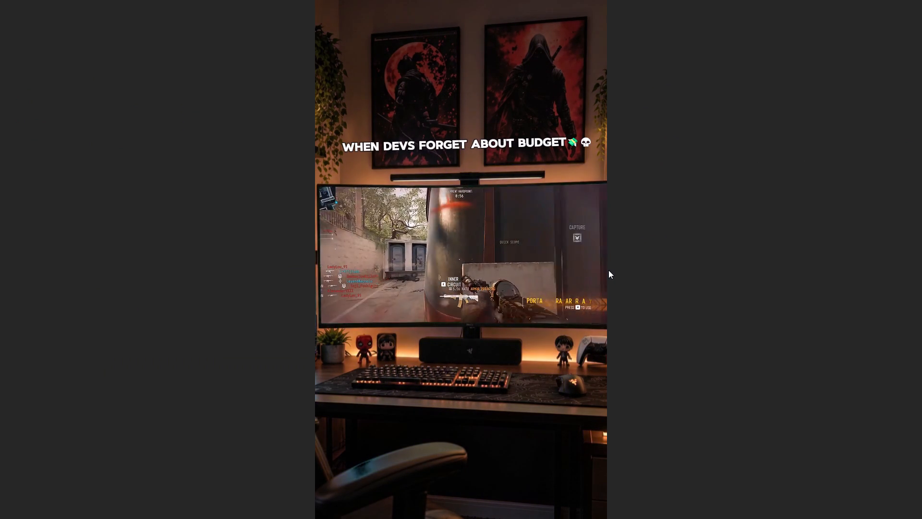
pyautogui.click(635, 264)
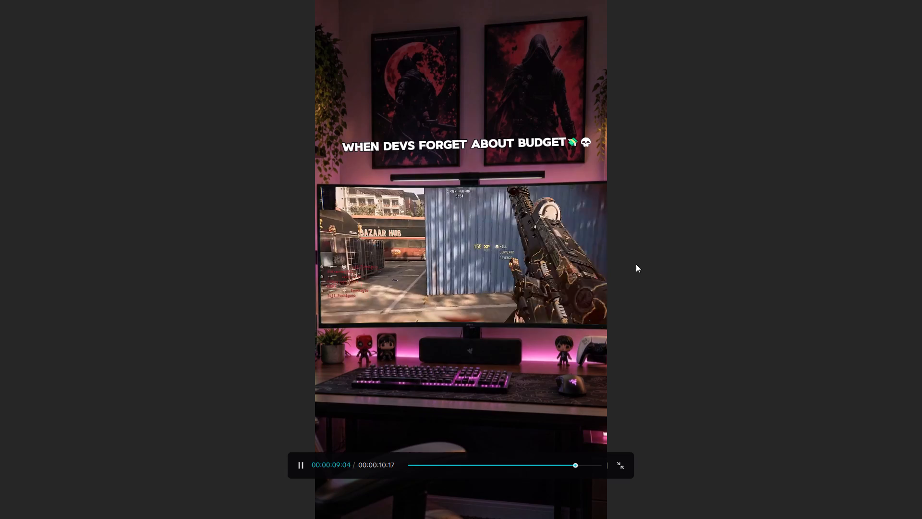
pyautogui.press('space')
pyautogui.click(619, 463)
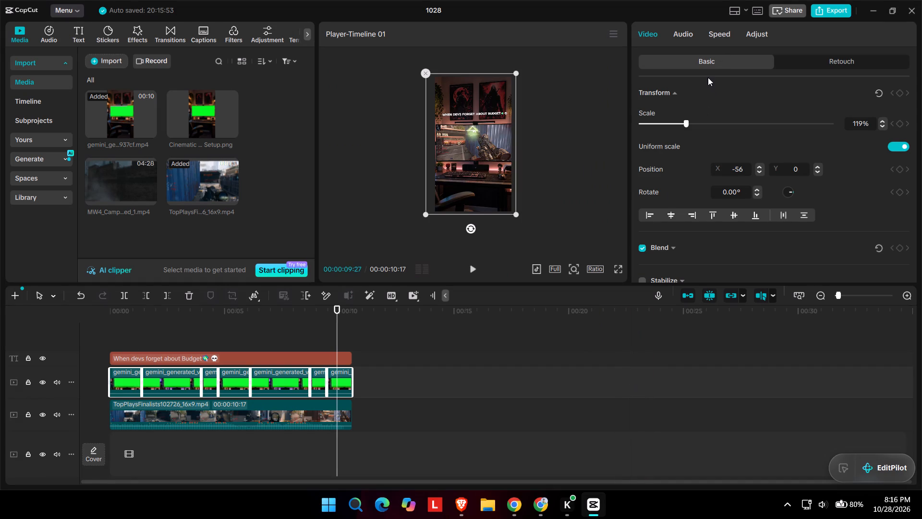
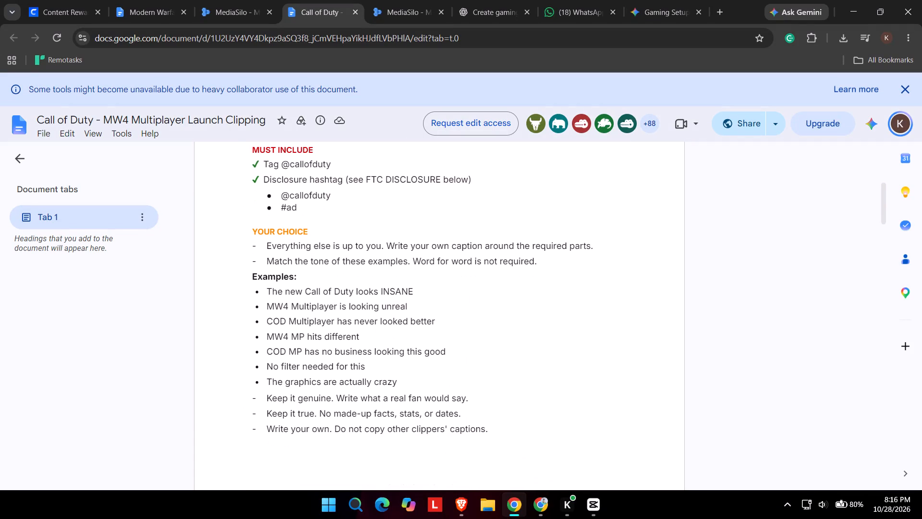
# Read through the caption guidelines and example captions in the MW4 Multiplayer Launch Clipping document.
pyautogui.scroll(-1, 290, 342)
pyautogui.scroll(-1, 261, 296)
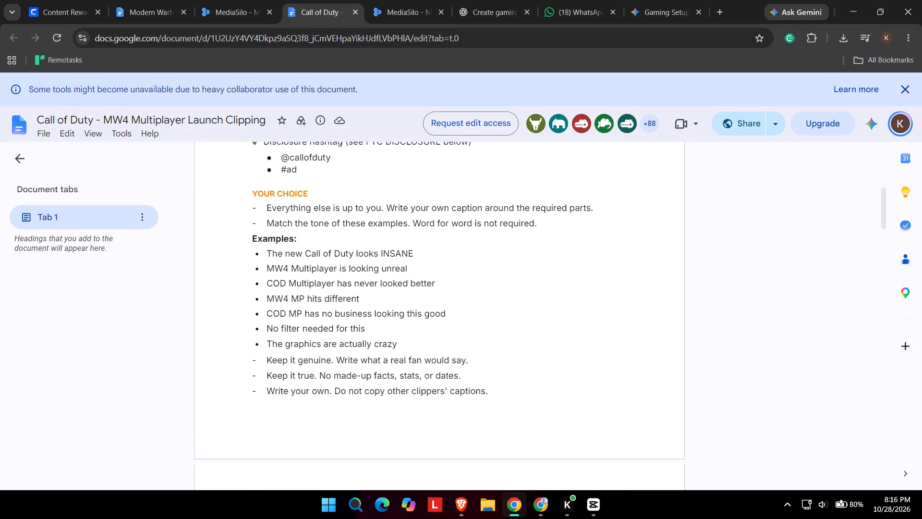
pyautogui.scroll(-1, 261, 296)
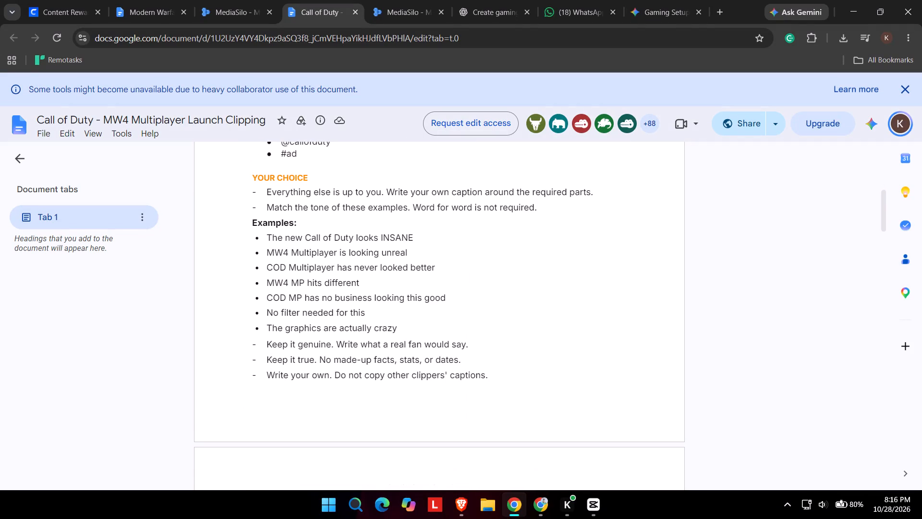
pyautogui.moveTo(265, 346); pyautogui.dragTo(468, 351)
pyautogui.click(468, 351)
pyautogui.moveTo(306, 293); pyautogui.dragTo(402, 311)
pyautogui.click(402, 311)
pyautogui.scroll(-1, 319, 306)
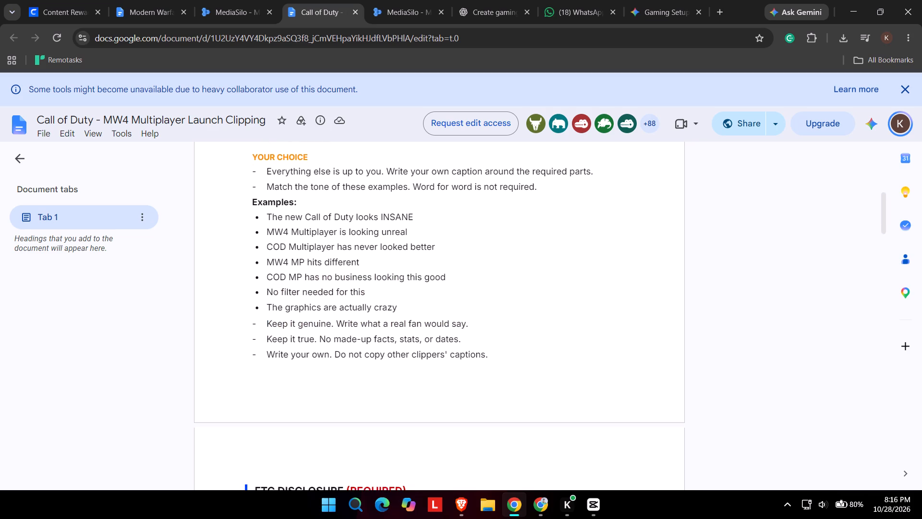
pyautogui.scroll(-2, 319, 306)
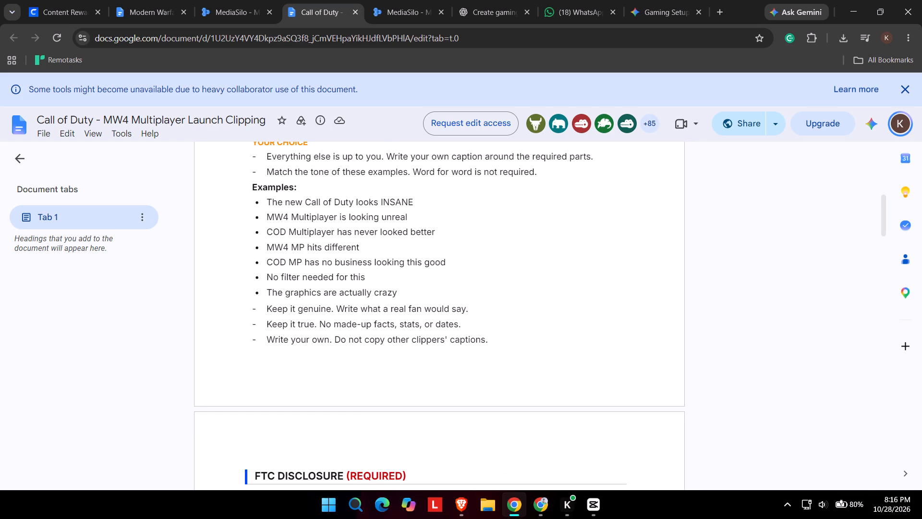
pyautogui.hscroll(-2, 285, 236)
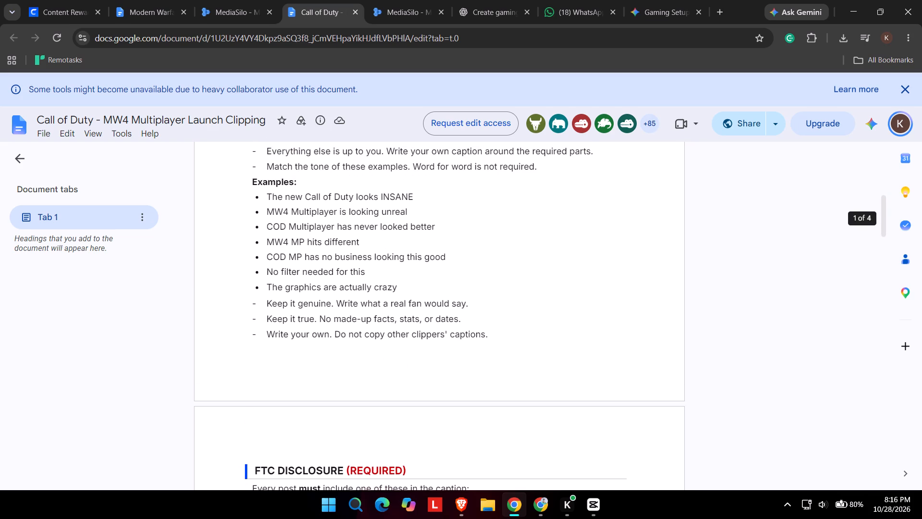
# Copy the example caption "MW4 Multiplayer is looking unreal" and replace the on-screen title text in CapCut with it.
pyautogui.moveTo(267, 212); pyautogui.dragTo(416, 210)
pyautogui.hotkey('ctrl', 'c')
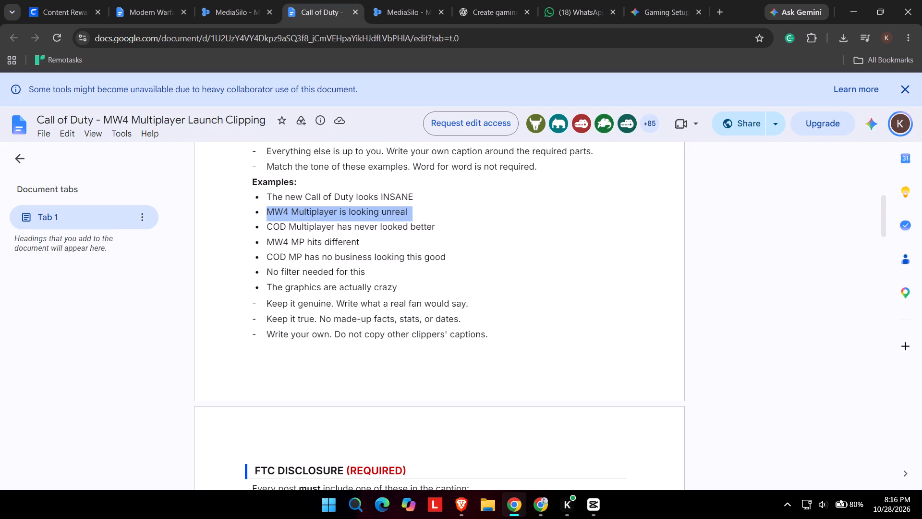
pyautogui.click(592, 511)
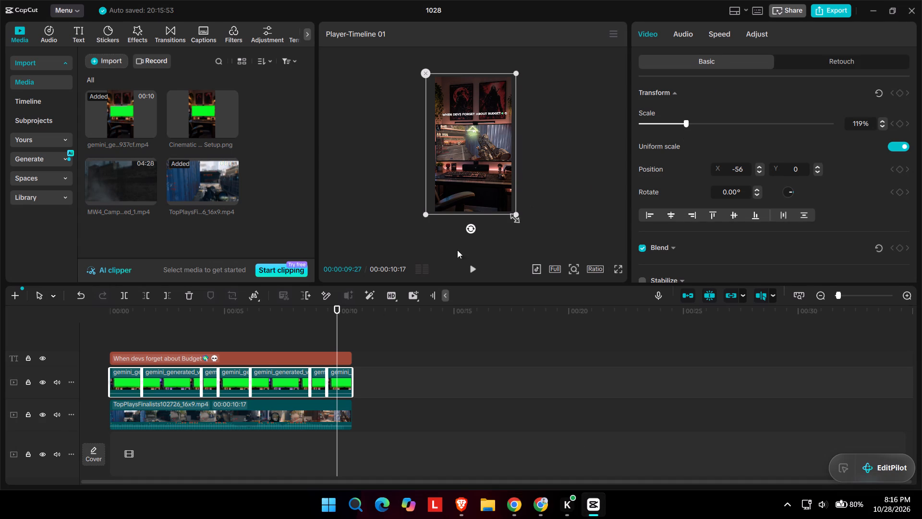
pyautogui.click(262, 356)
pyautogui.tripleClick(700, 85)
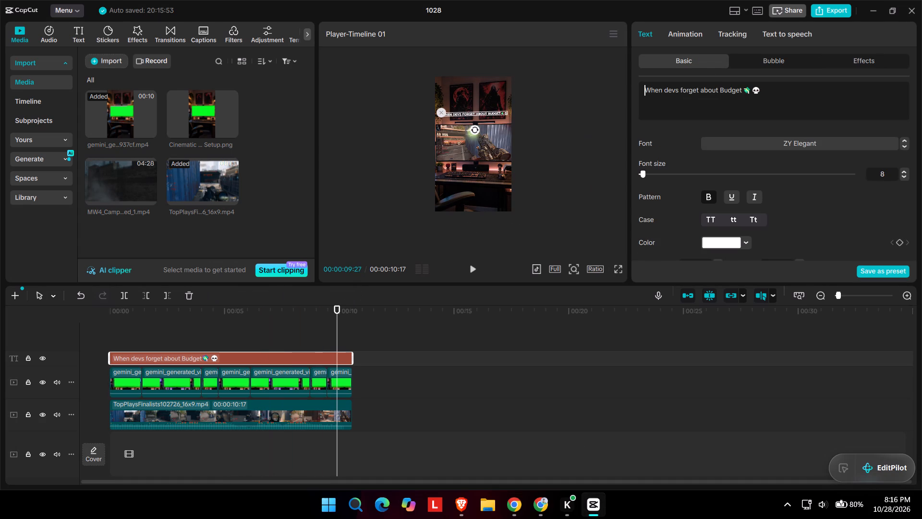
pyautogui.hotkey('ctrl', 'v')
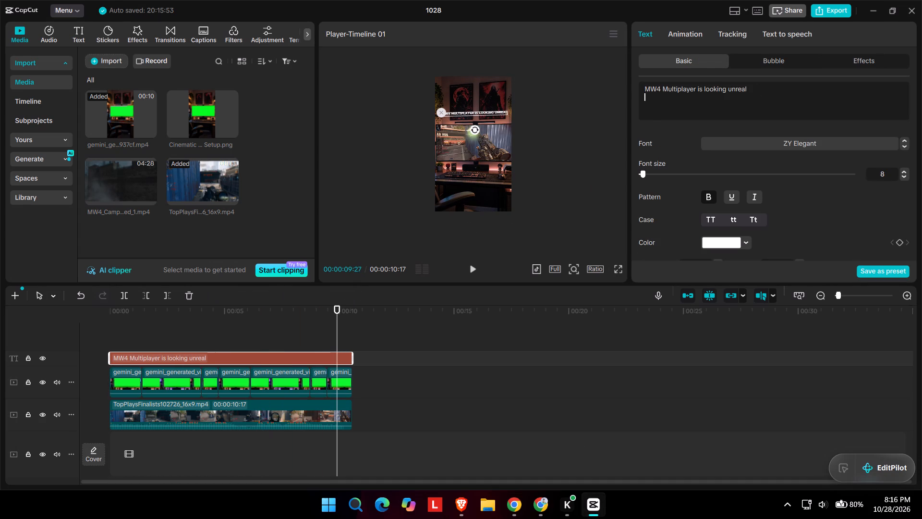
# Move the caption text down in the preview so it sits just above the monitor screen.
pyautogui.keyDown('ctrl'); pyautogui.scroll(6, 529, 125); pyautogui.keyUp('ctrl')
pyautogui.scroll(1, 526, 126)
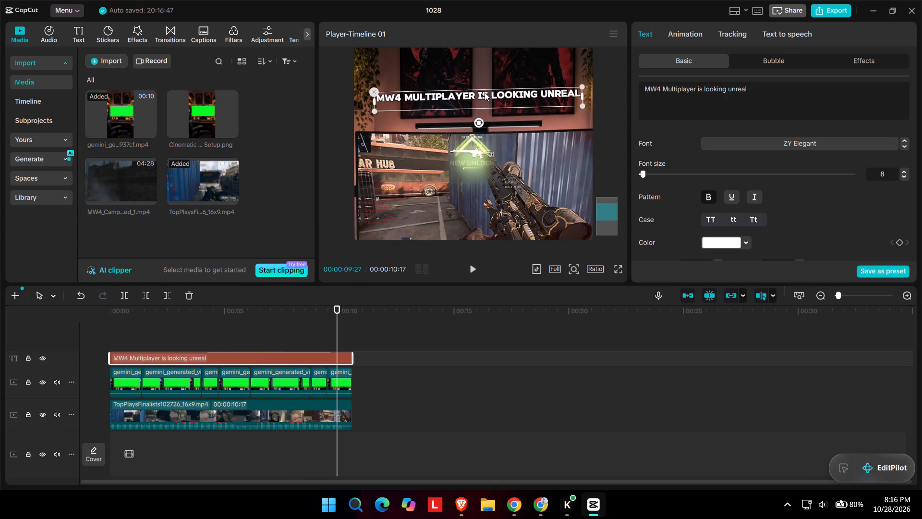
pyautogui.moveTo(479, 97); pyautogui.dragTo(480, 114)
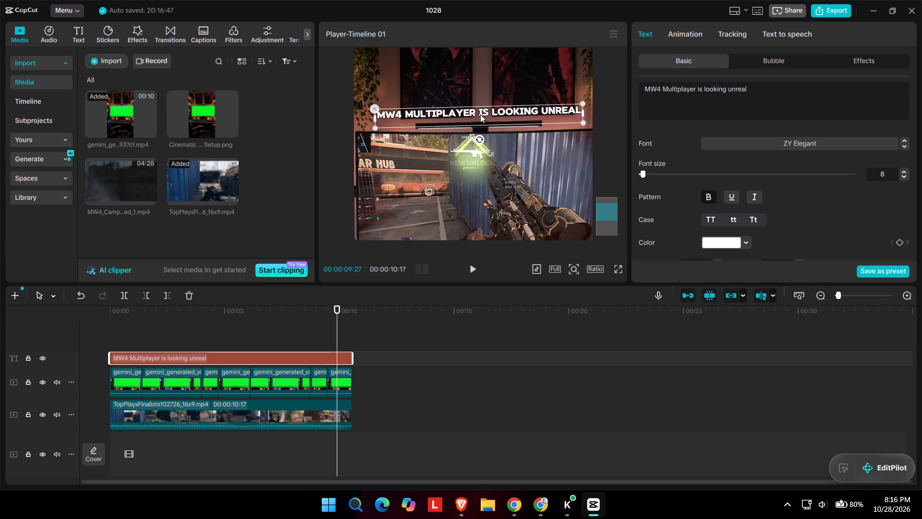
pyautogui.moveTo(480, 114); pyautogui.dragTo(481, 117)
# Remove the trailing empty line after "MW4 Multiplayer is looking unreal" in the caption text.
pyautogui.click(767, 96)
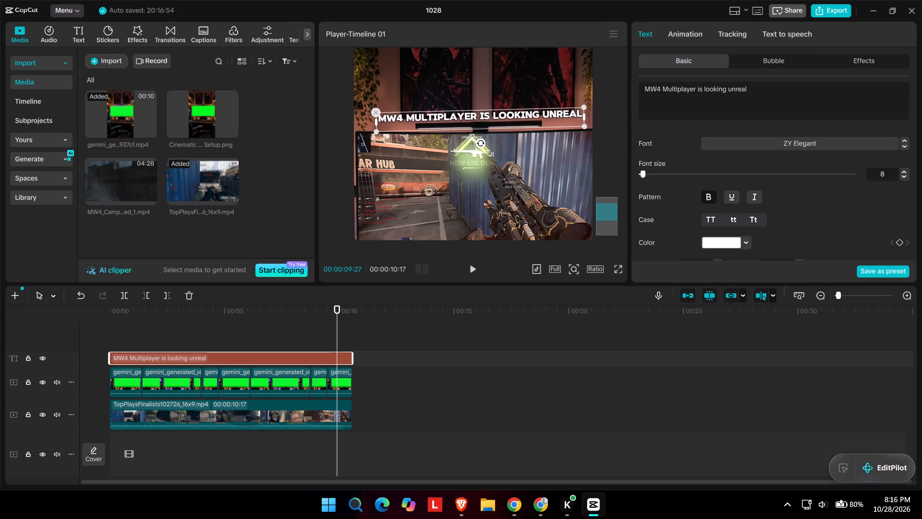
pyautogui.click(759, 92)
pyautogui.click(697, 102)
pyautogui.press('BackSpace')
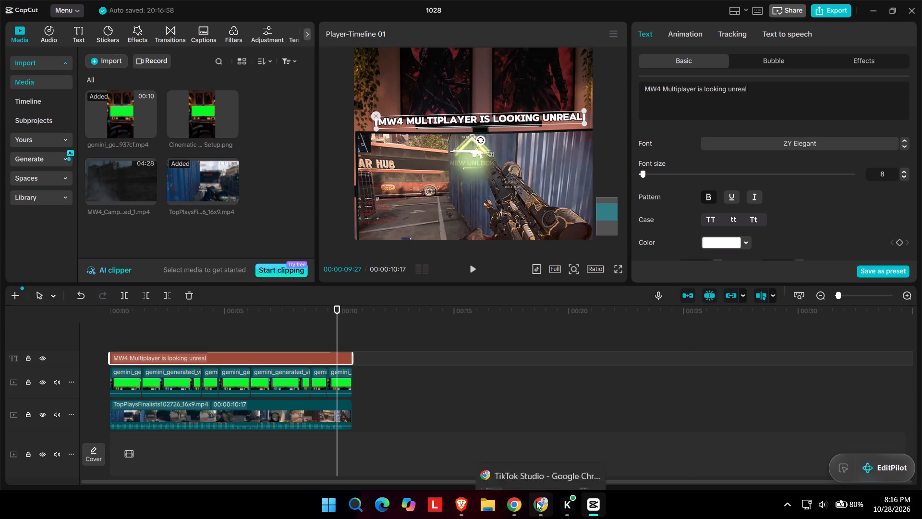
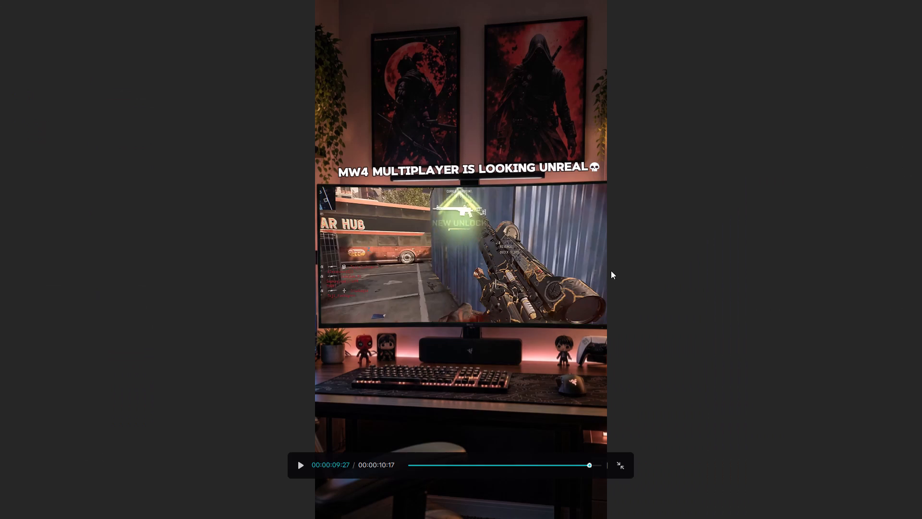
# Play back the captioned monitor video in full-screen preview to check its ending and middle section.
pyautogui.press('space')
pyautogui.press('space')
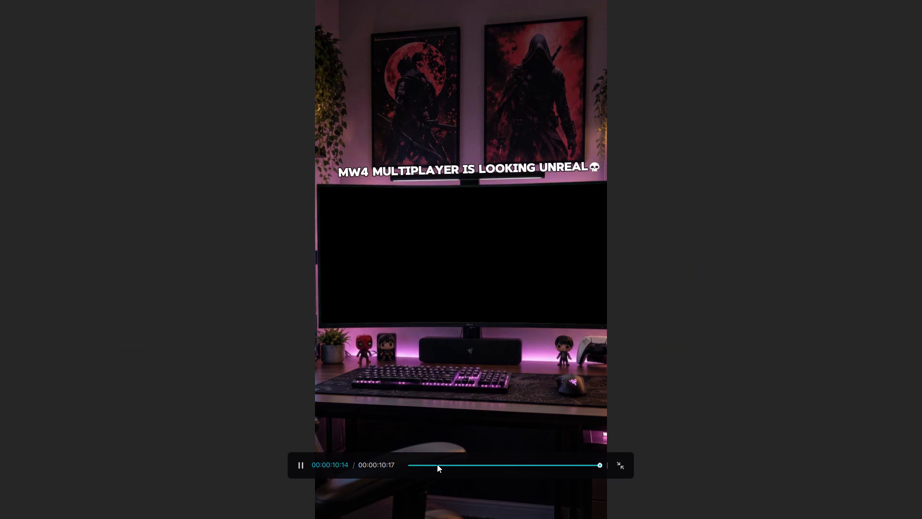
pyautogui.click(437, 464)
pyautogui.press('space')
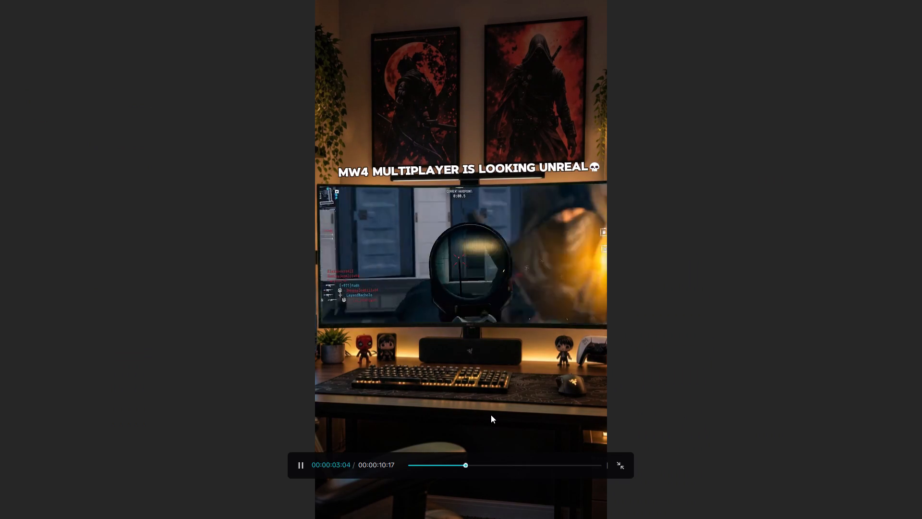
pyautogui.press('space')
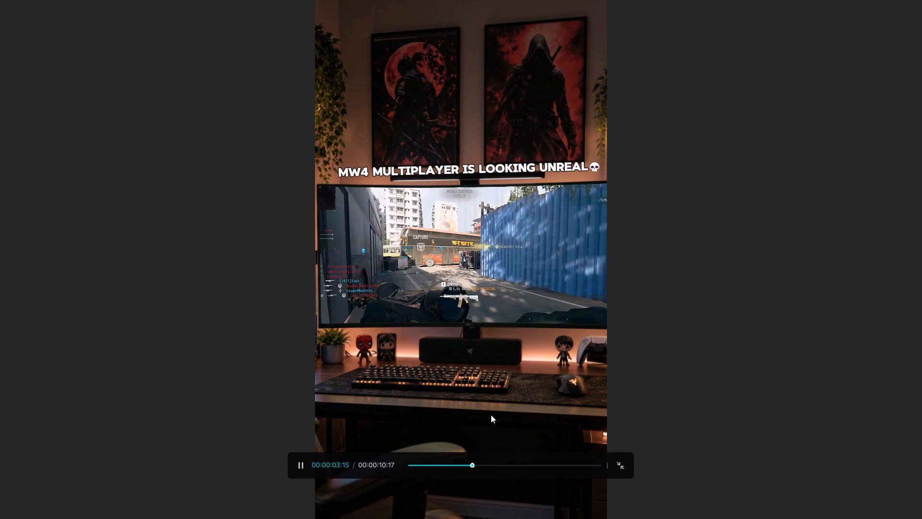
pyautogui.click(625, 469)
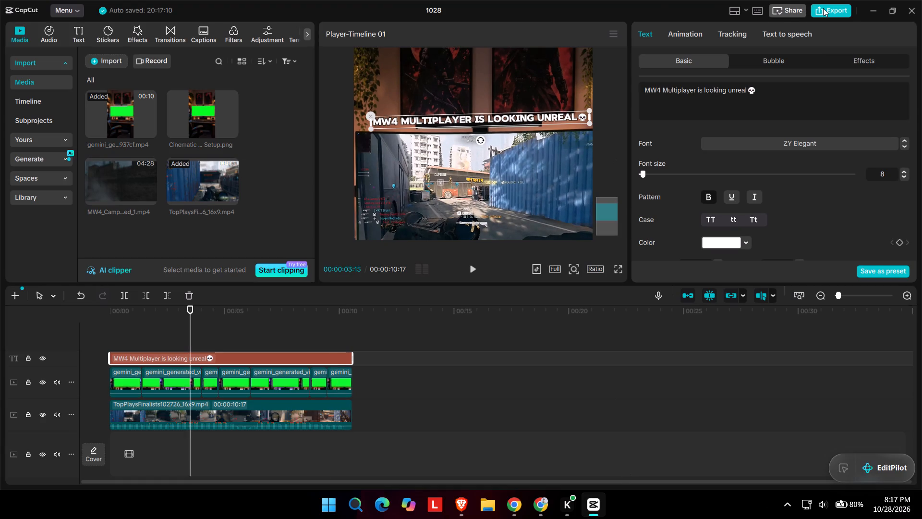
# Export the captioned video as "Gaameplay" in 4K, H.264, mp4 at 30fps.
pyautogui.click(823, 8)
pyautogui.doubleClick(538, 109)
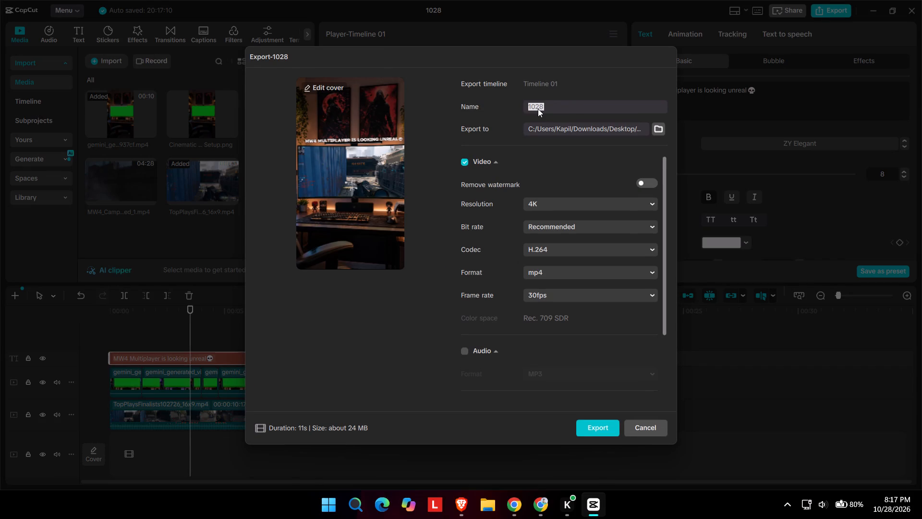
pyautogui.write('aam')
pyautogui.write('eply')
pyautogui.press('BackSpace')
pyautogui.press('a')
pyautogui.press('y')
pyautogui.click(613, 428)
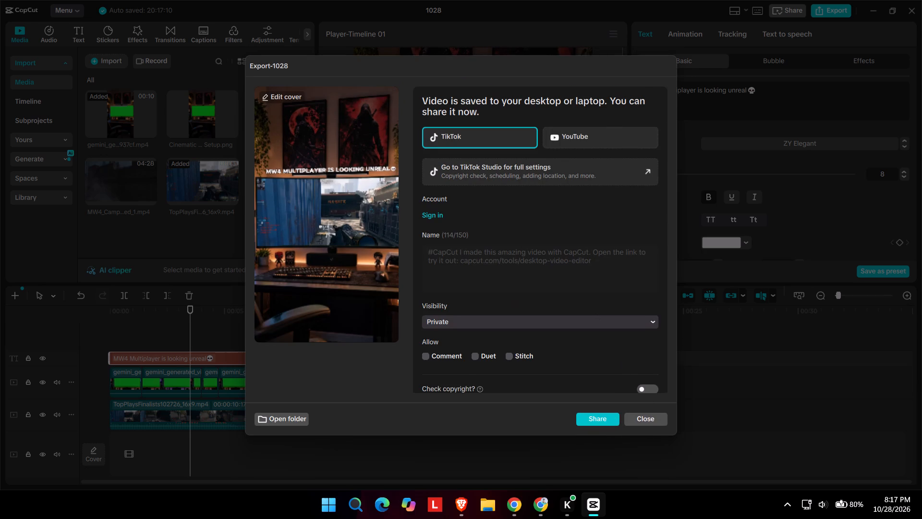
pyautogui.scroll(-4, 505, 292)
pyautogui.click(645, 419)
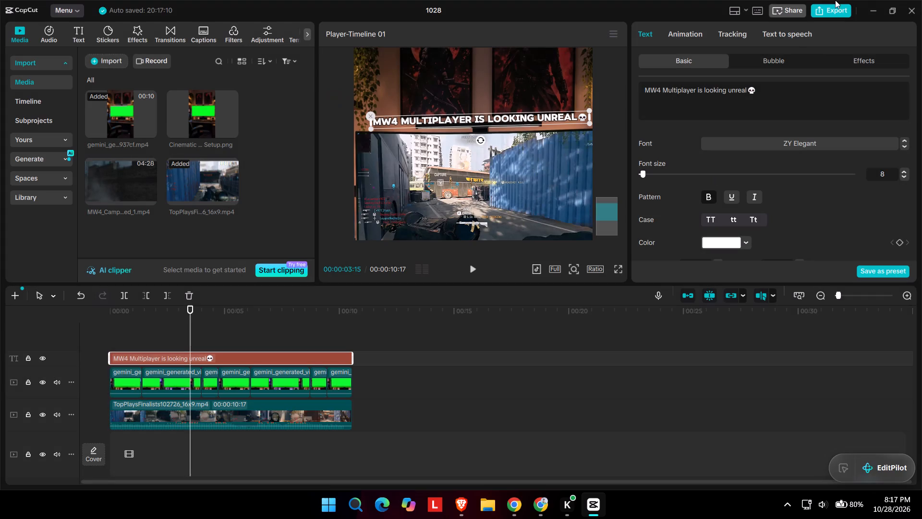
# Export a second copy of the video as "Gameplayphn1" at 1080P resolution.
pyautogui.click(822, 18)
pyautogui.click(823, 16)
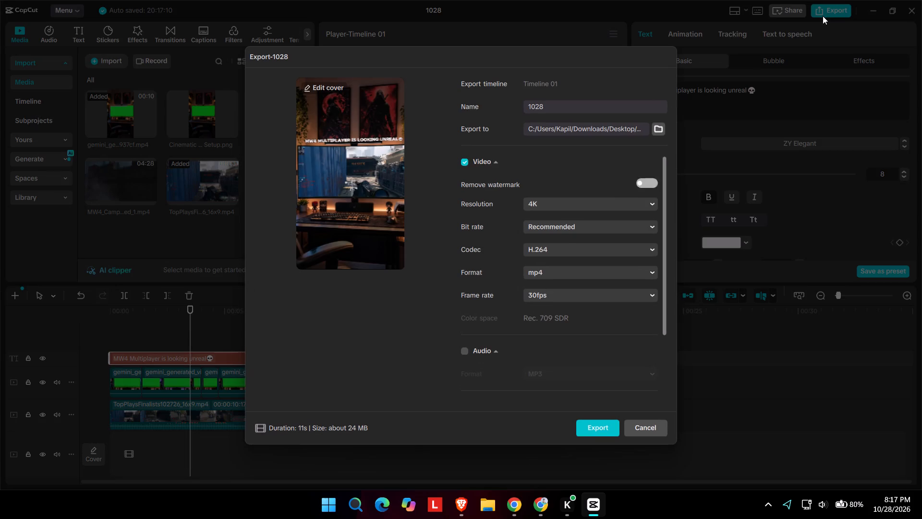
pyautogui.doubleClick(535, 104)
pyautogui.write('phn')
pyautogui.click(570, 208)
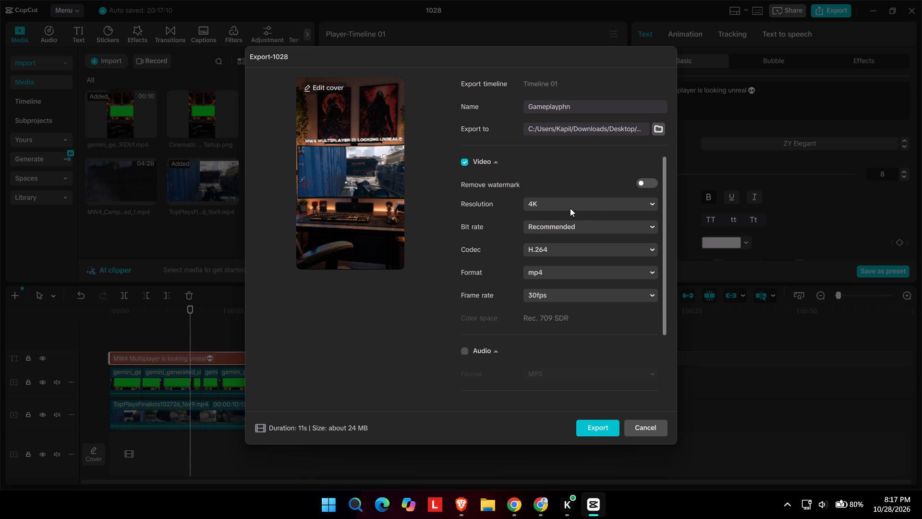
pyautogui.click(553, 267)
pyautogui.press('1')
pyautogui.click(600, 425)
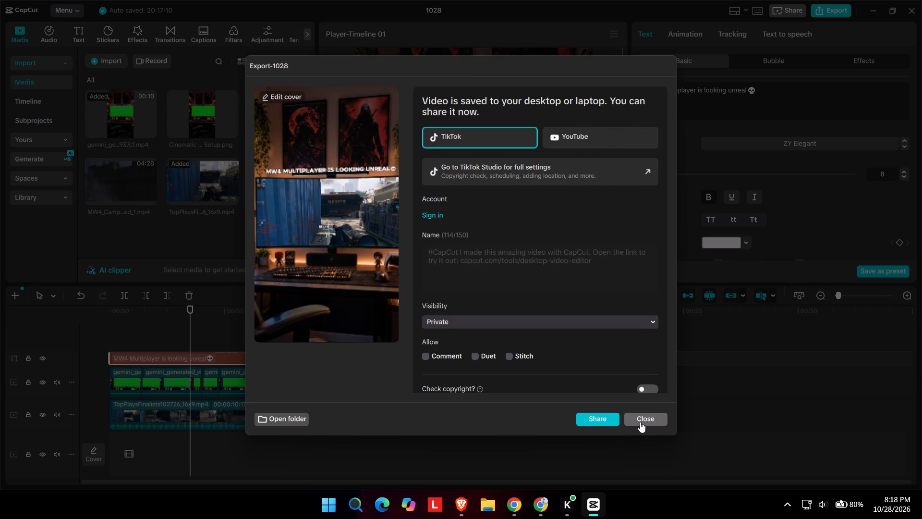
pyautogui.click(640, 422)
# Extend the end of the TopPlaysFinalists clip to 00:00:26:22 and play back the added gameplay.
pyautogui.click(320, 408)
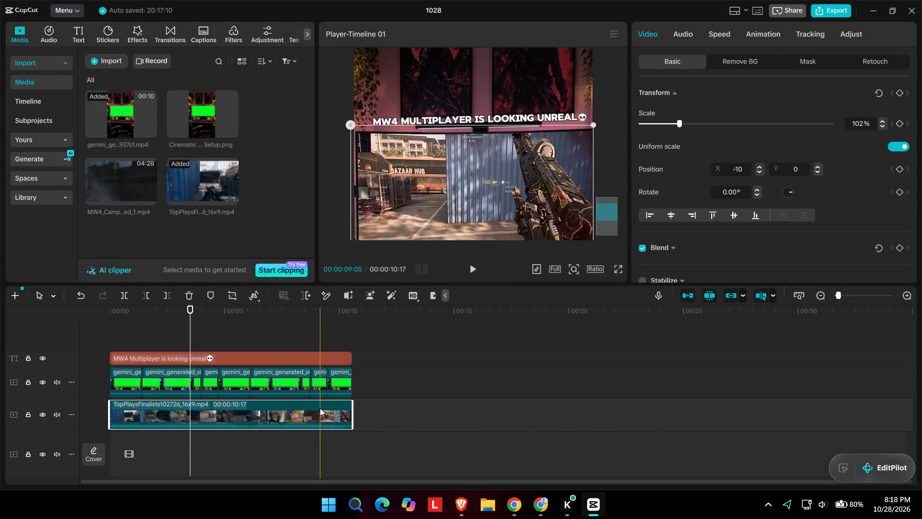
pyautogui.moveTo(353, 412); pyautogui.dragTo(705, 395)
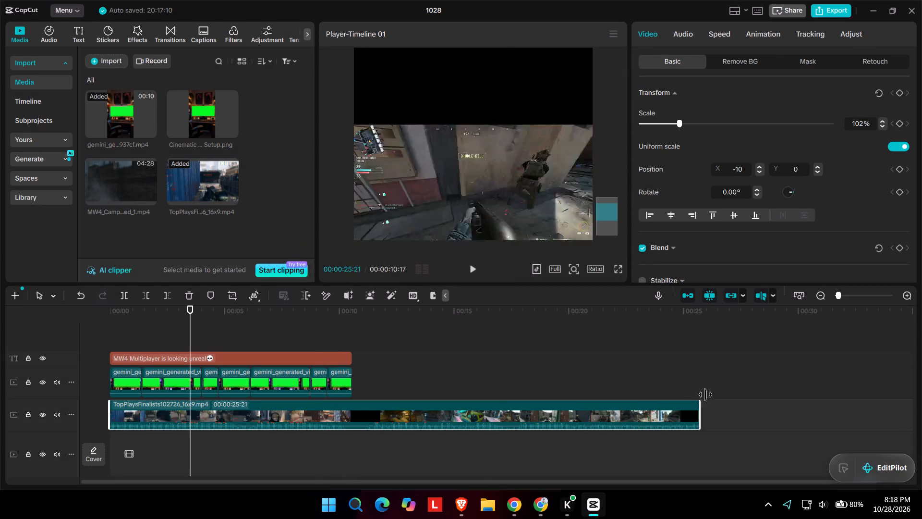
pyautogui.moveTo(705, 395); pyautogui.dragTo(721, 394)
pyautogui.click(374, 349)
pyautogui.press('space')
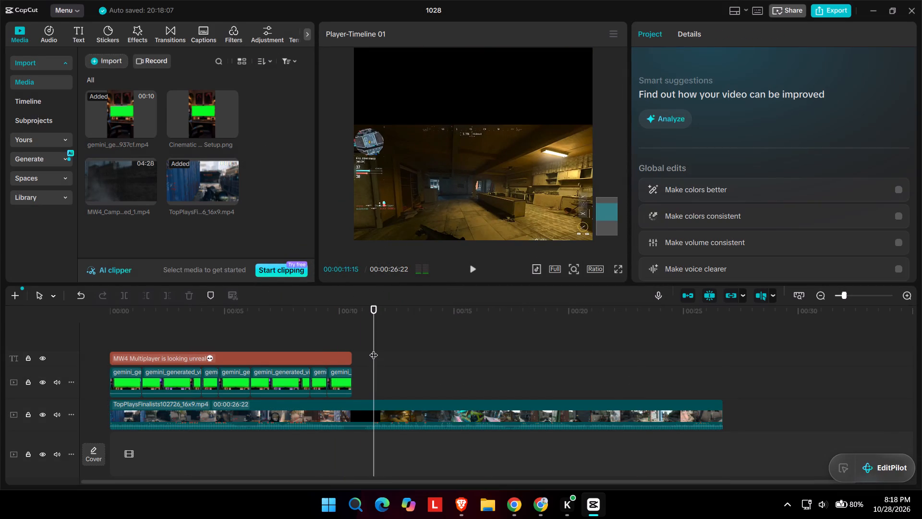
pyautogui.press('space')
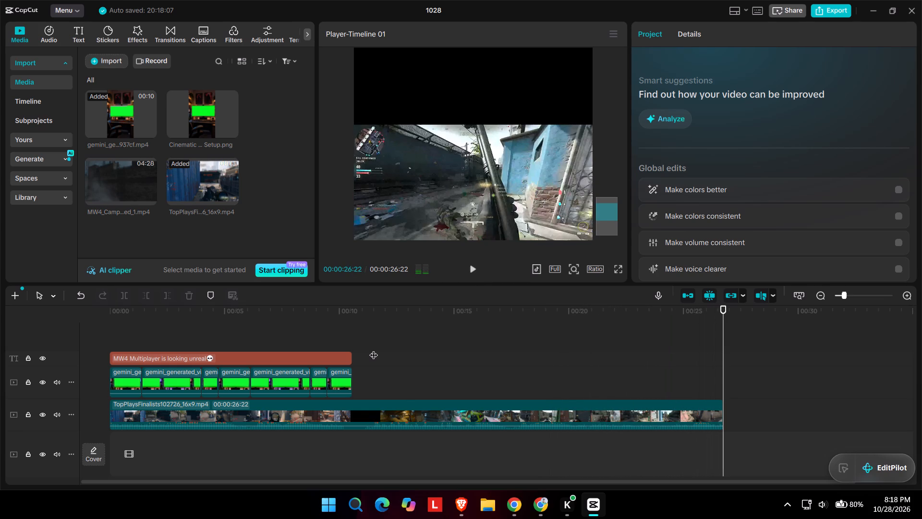
# Extend the TopPlaysFinalists clip further and trim its end so it lasts 00:00:37:25.
pyautogui.click(712, 410)
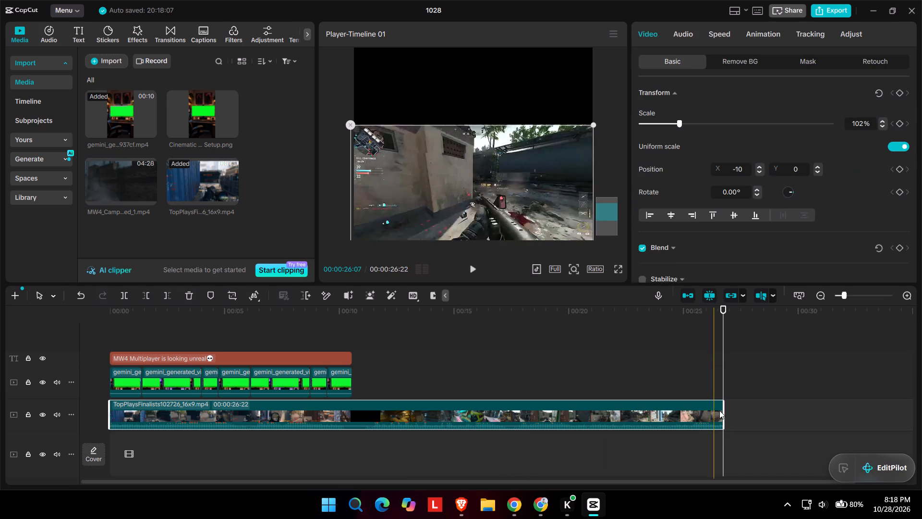
pyautogui.moveTo(725, 410); pyautogui.dragTo(854, 410)
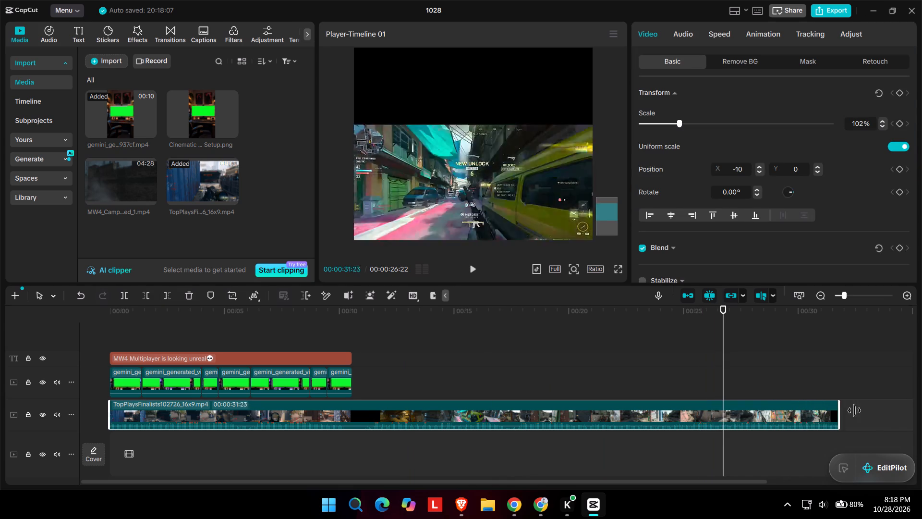
pyautogui.moveTo(854, 410); pyautogui.dragTo(917, 405)
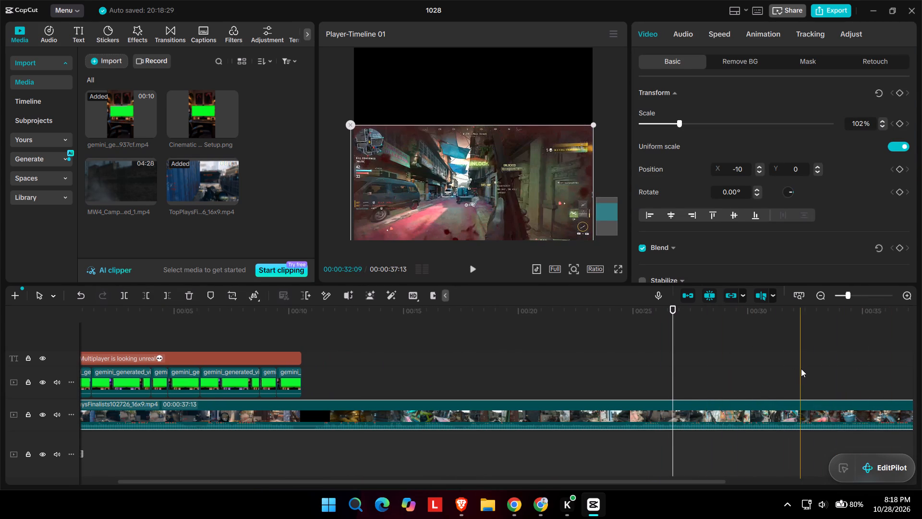
pyautogui.hscroll(-2, 801, 369)
pyautogui.moveTo(663, 407); pyautogui.dragTo(784, 404)
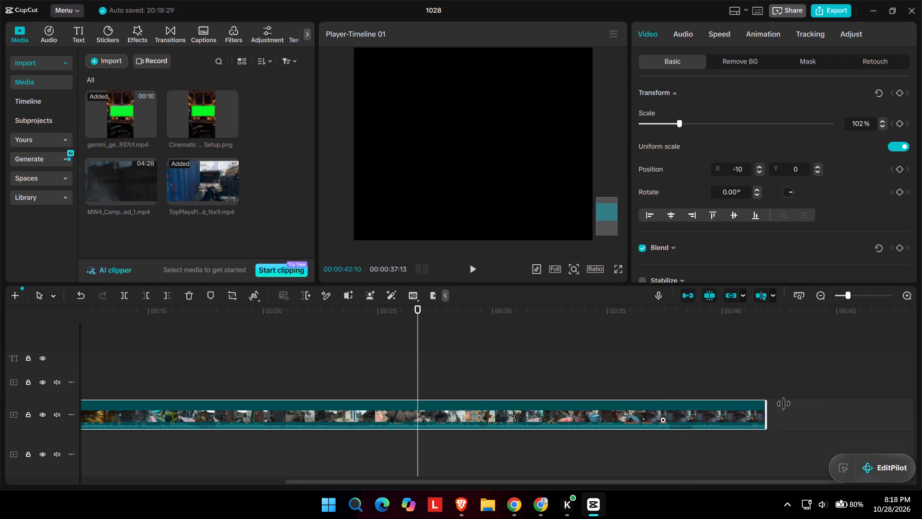
pyautogui.moveTo(784, 404); pyautogui.dragTo(817, 400)
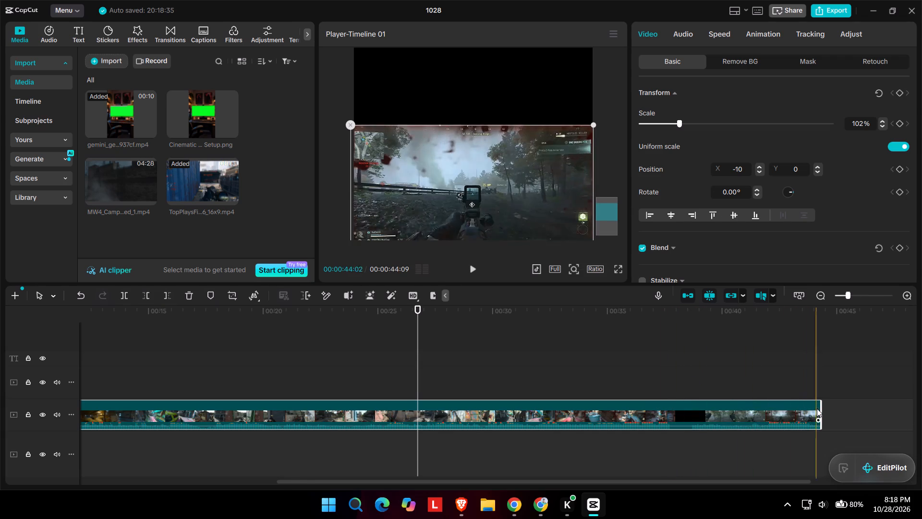
pyautogui.moveTo(821, 411); pyautogui.dragTo(671, 412)
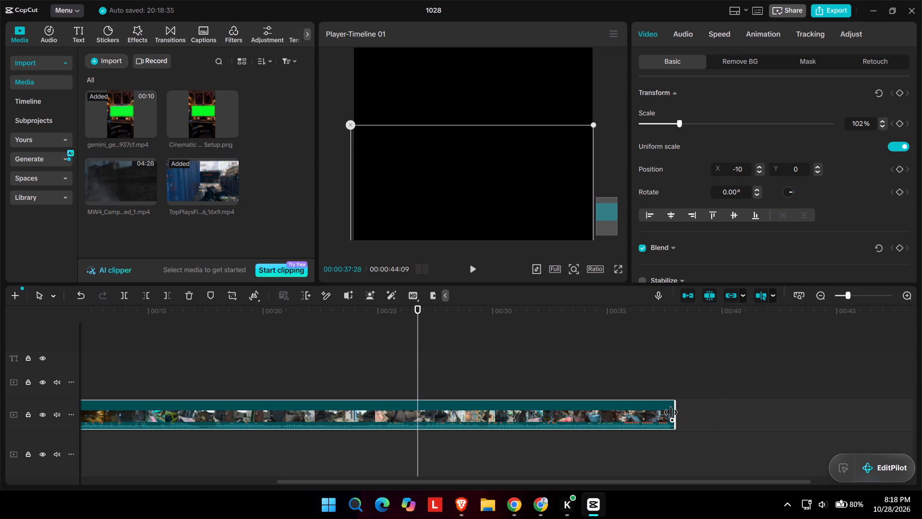
pyautogui.moveTo(671, 412); pyautogui.dragTo(669, 416)
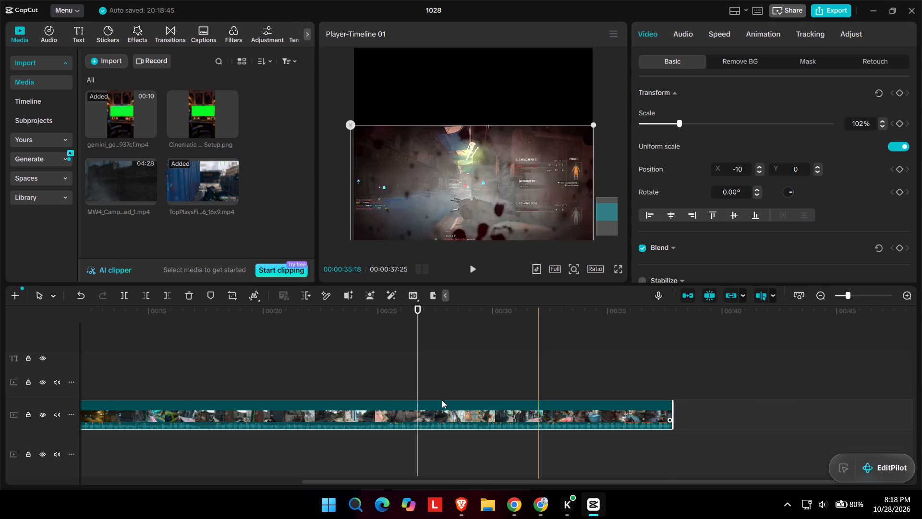
# Split the TopPlaysFinalists clip at 00:00:11:11, just after the black gap, and delete the earlier part.
pyautogui.hscroll(3, 351, 389)
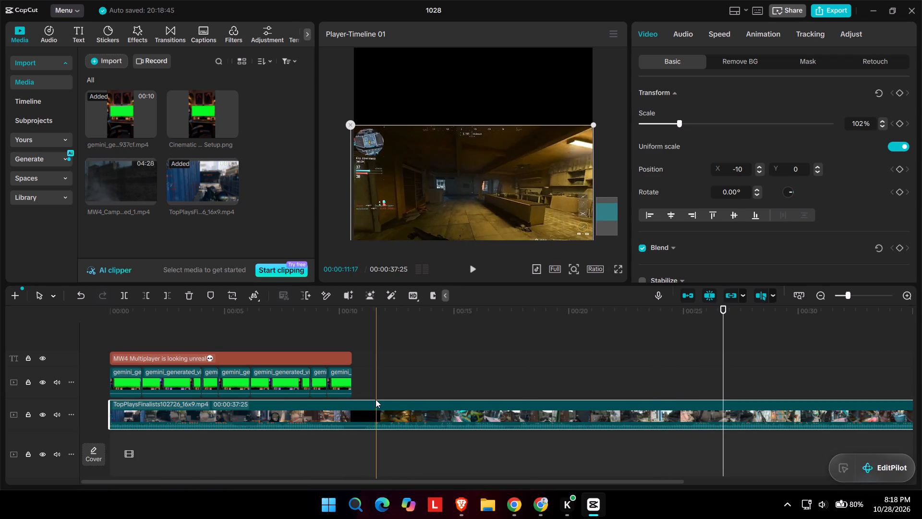
pyautogui.hotkey('ctrl', 'b')
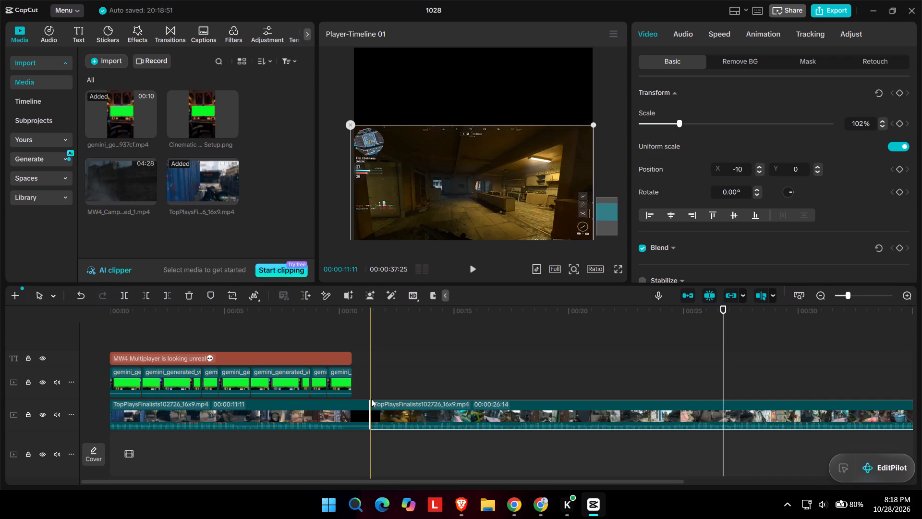
pyautogui.click(354, 407)
pyautogui.press('Delete')
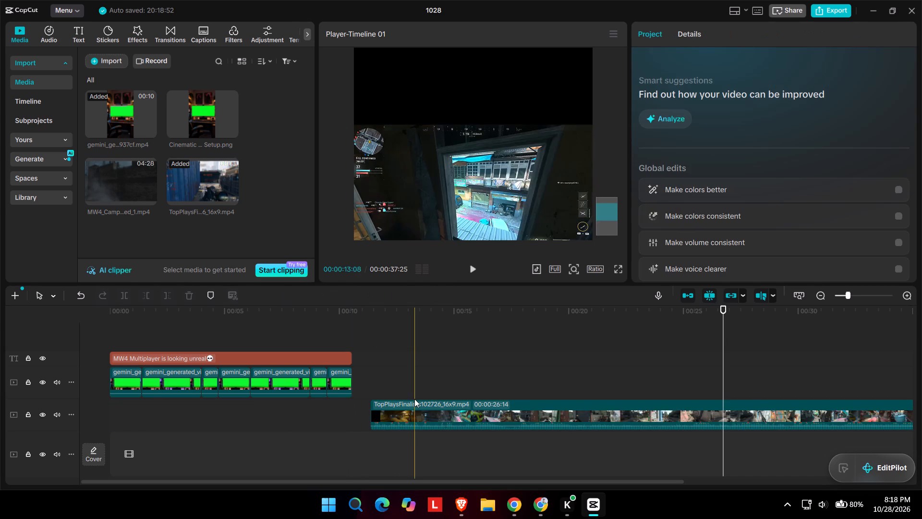
# Move the remaining TopPlaysFinalists clip to the start of the timeline.
pyautogui.moveTo(414, 398); pyautogui.dragTo(406, 408)
pyautogui.moveTo(406, 408); pyautogui.dragTo(144, 413)
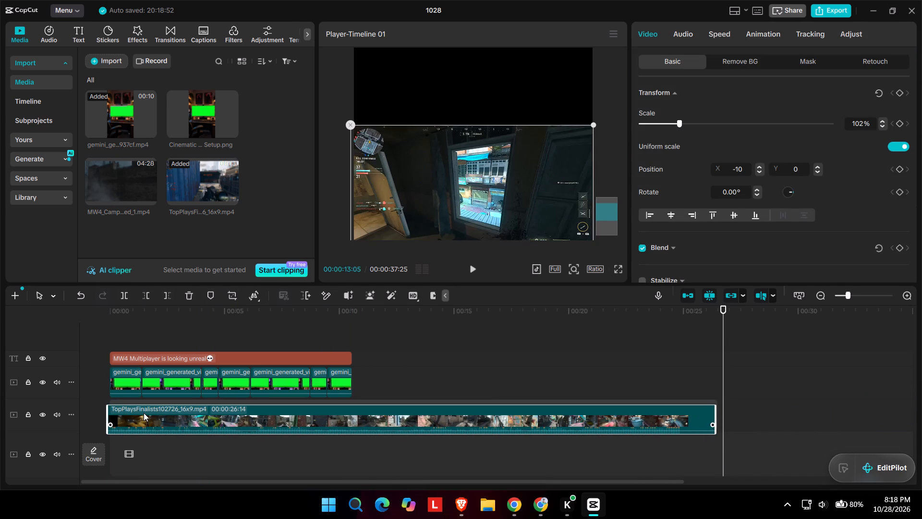
pyautogui.moveTo(144, 413); pyautogui.dragTo(145, 413)
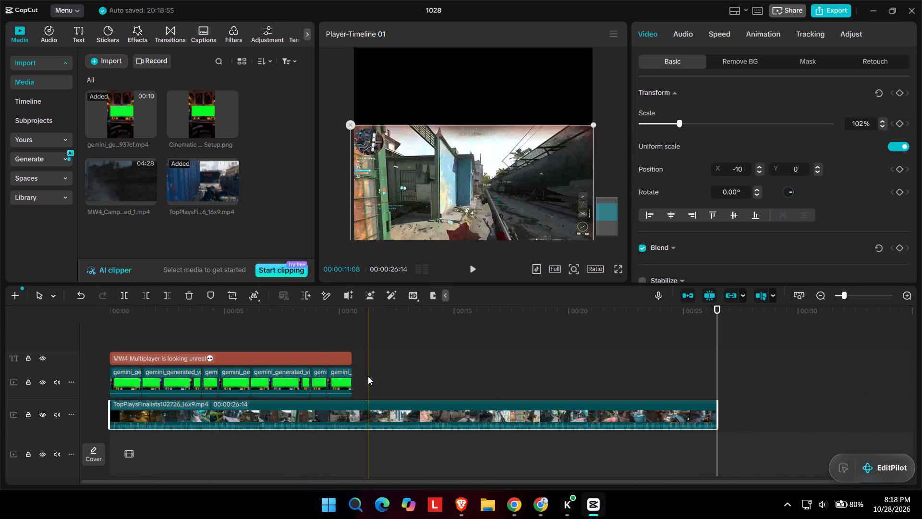
# Copy all the green-screen setup clips and paste the set twice, end to end after the originals.
pyautogui.moveTo(368, 376); pyautogui.dragTo(130, 389)
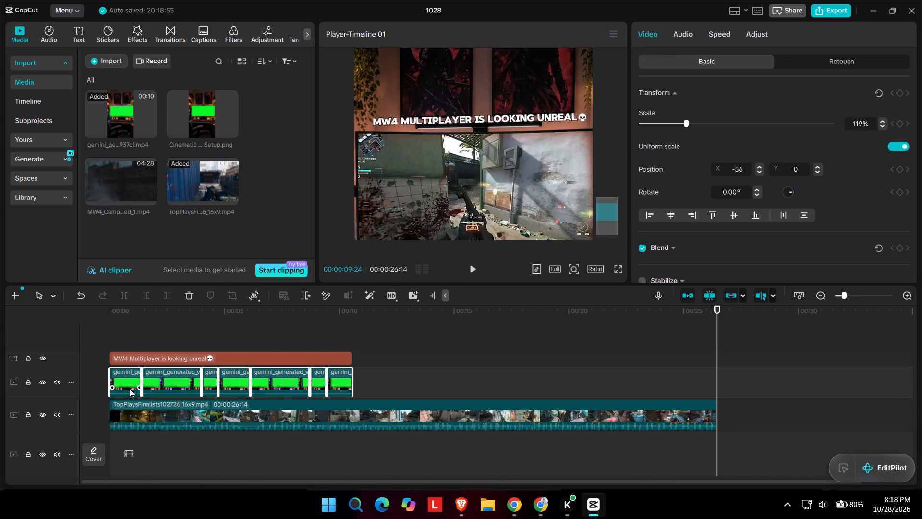
pyautogui.hotkey('ctrl', 'c')
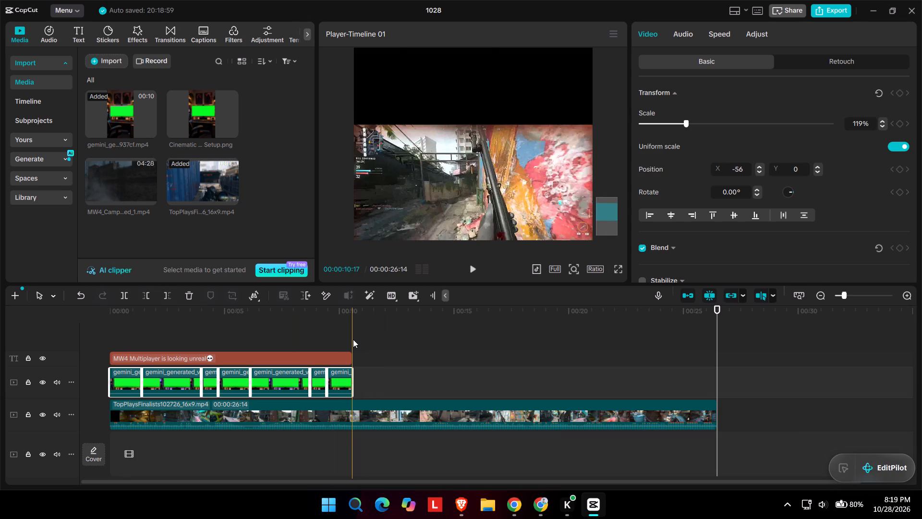
pyautogui.hotkey('ctrl', 'v')
pyautogui.hotkey('ctrl', 'v')
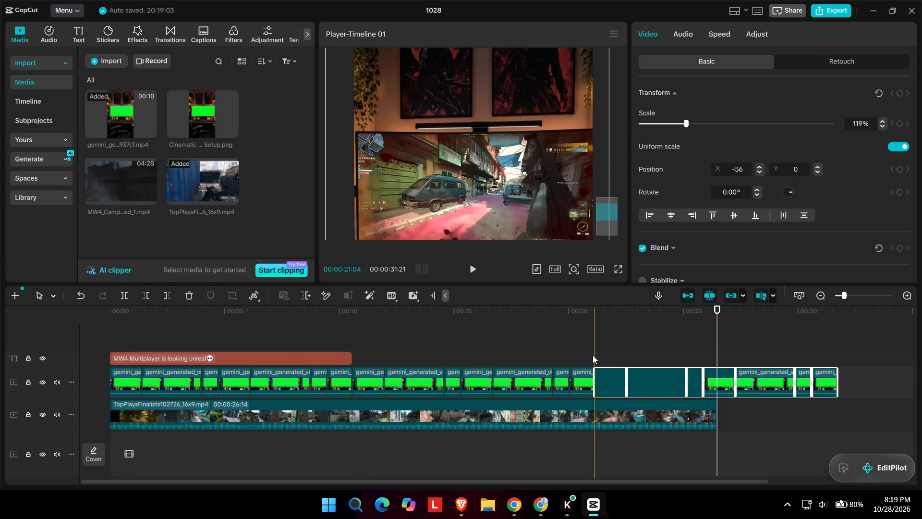
# Delete the surplus green-screen setup clips past the gameplay footage and trim the last remaining one to end at 00:00:26:14.
pyautogui.click(770, 381)
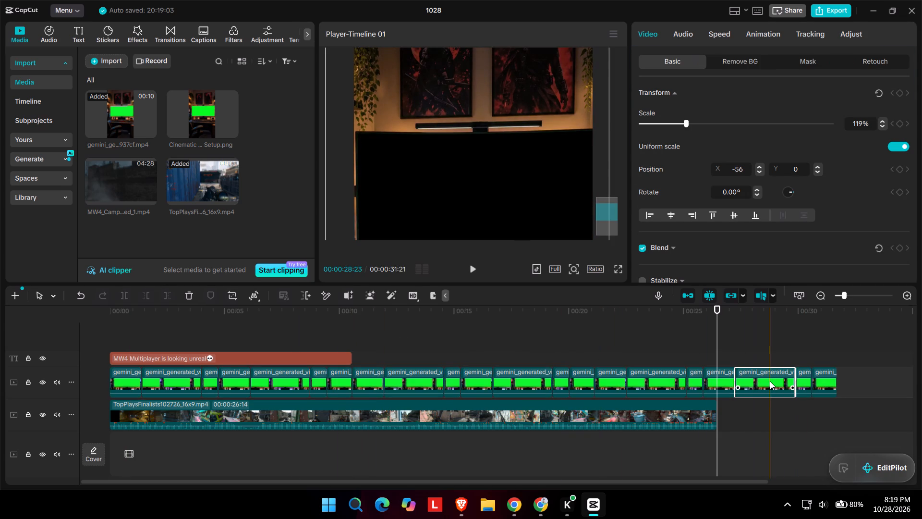
pyautogui.moveTo(773, 408); pyautogui.dragTo(853, 378)
pyautogui.press('Delete')
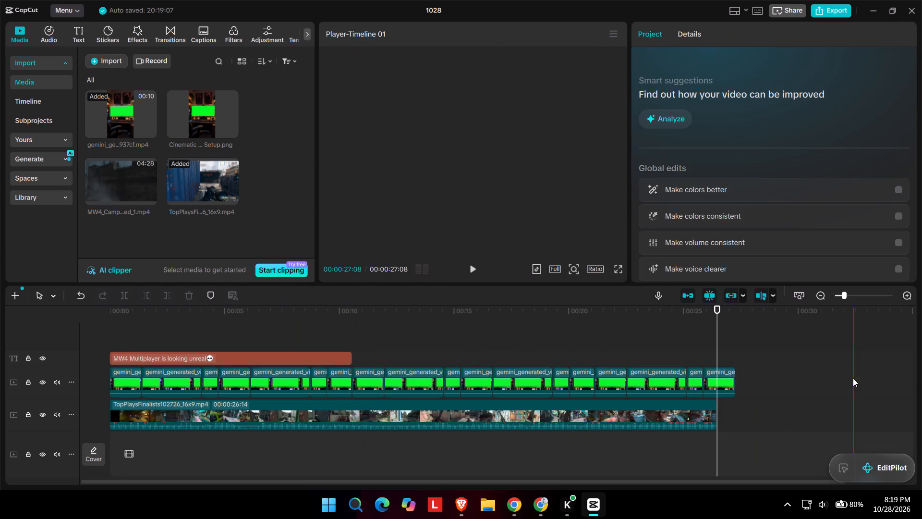
pyautogui.click(724, 375)
pyautogui.moveTo(736, 376); pyautogui.dragTo(714, 375)
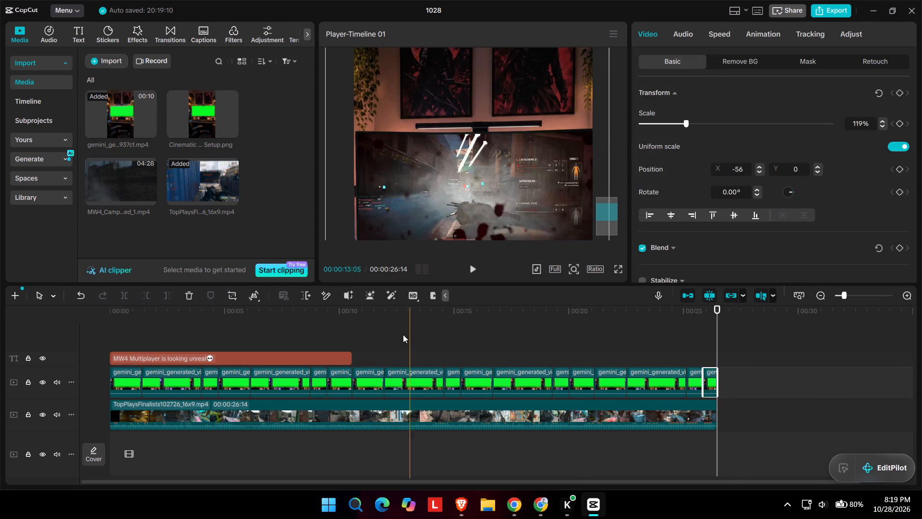
# Extend the "MW4 Multiplayer is looking unreal" text clip to end with the gameplay footage at 00:00:26:14.
pyautogui.click(321, 353)
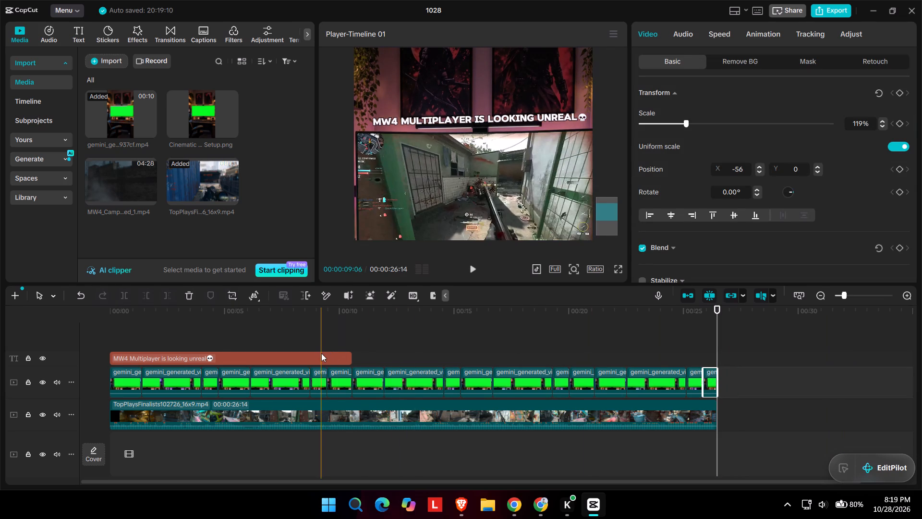
pyautogui.moveTo(352, 362); pyautogui.dragTo(703, 334)
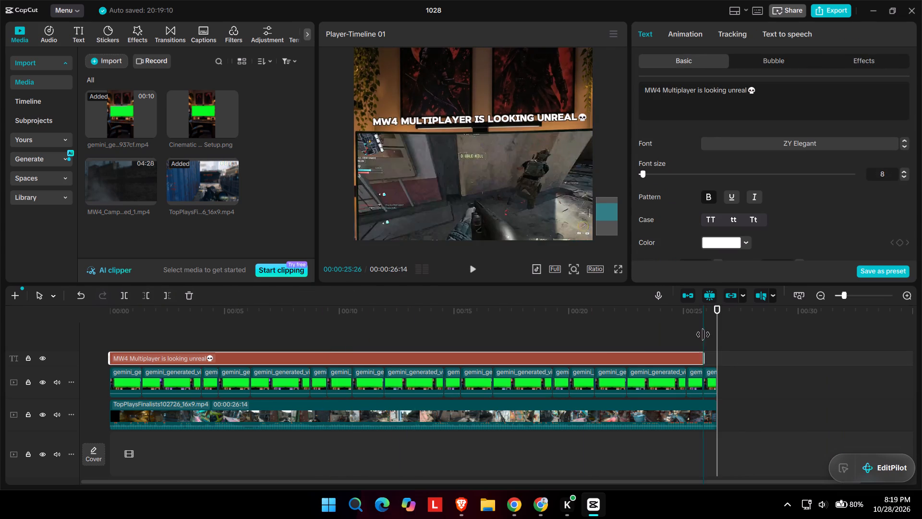
pyautogui.moveTo(703, 334); pyautogui.dragTo(713, 344)
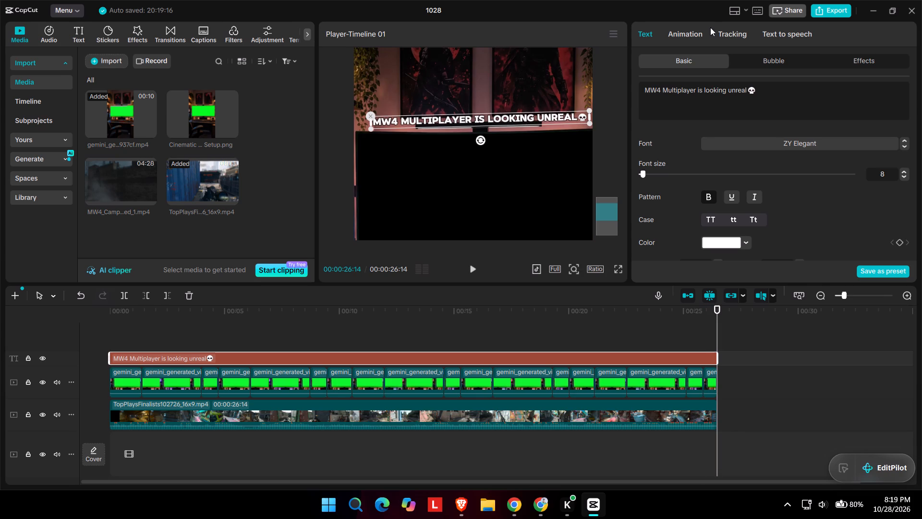
# Replace the caption text with "The movements and jump shots are crazy in MW4".
pyautogui.tripleClick(677, 93)
pyautogui.click(677, 93)
pyautogui.click(677, 93)
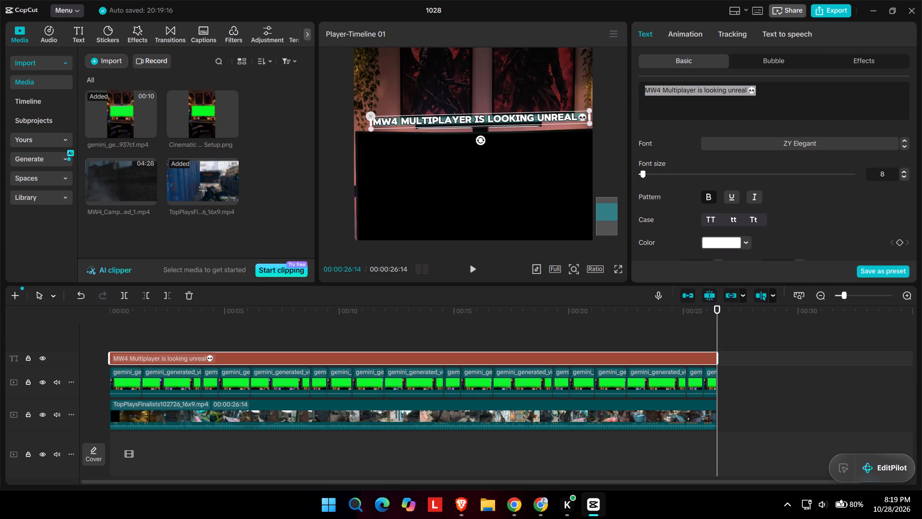
pyautogui.hotkey('ctrl', 'a')
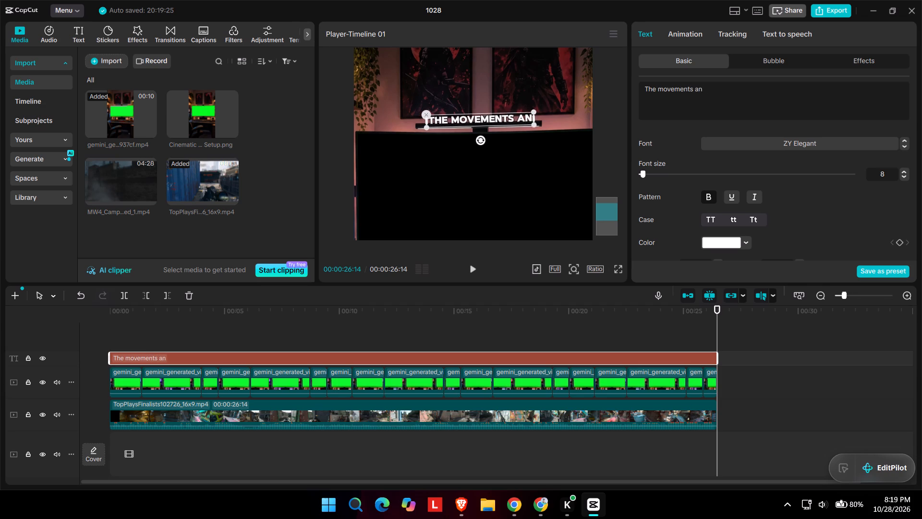
pyautogui.press('BackSpace')
pyautogui.press('BackSpace')
pyautogui.press('BackSpace')
pyautogui.press('BackSpace')
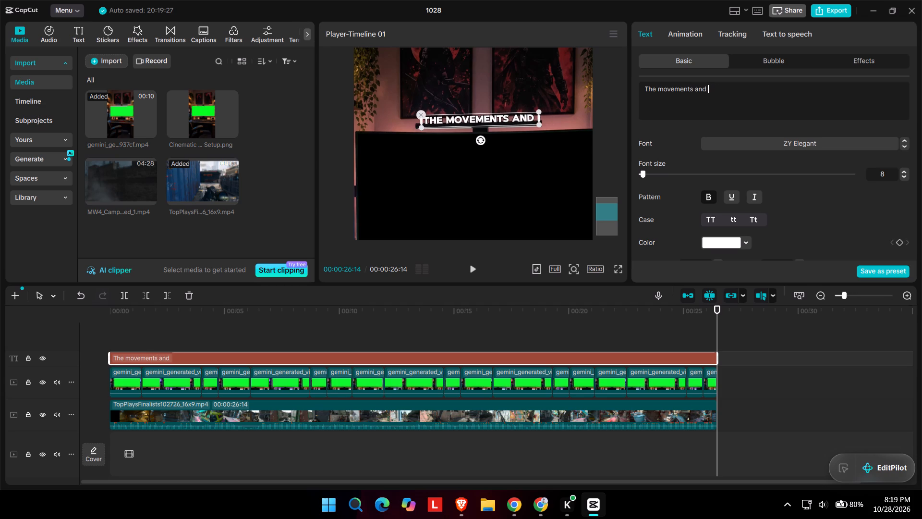
pyautogui.write('jump shots are crazy')
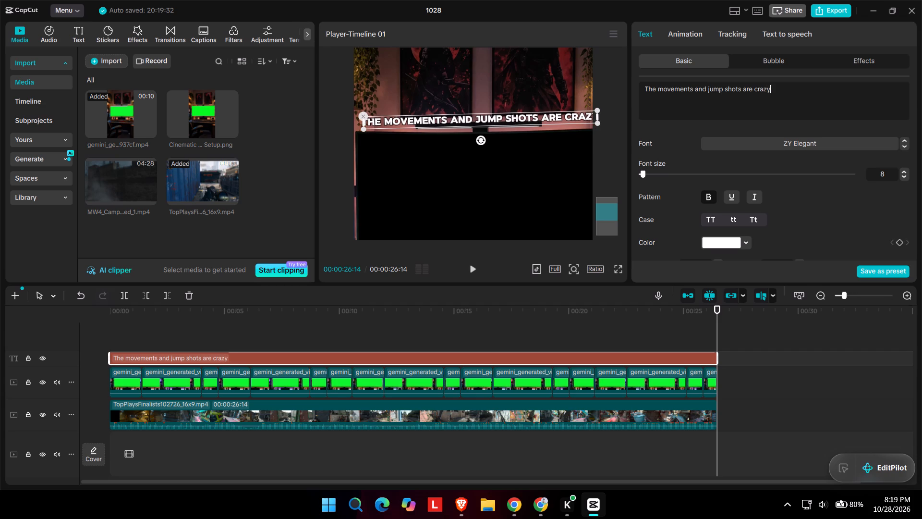
pyautogui.press('space')
pyautogui.write('in')
pyautogui.press('space')
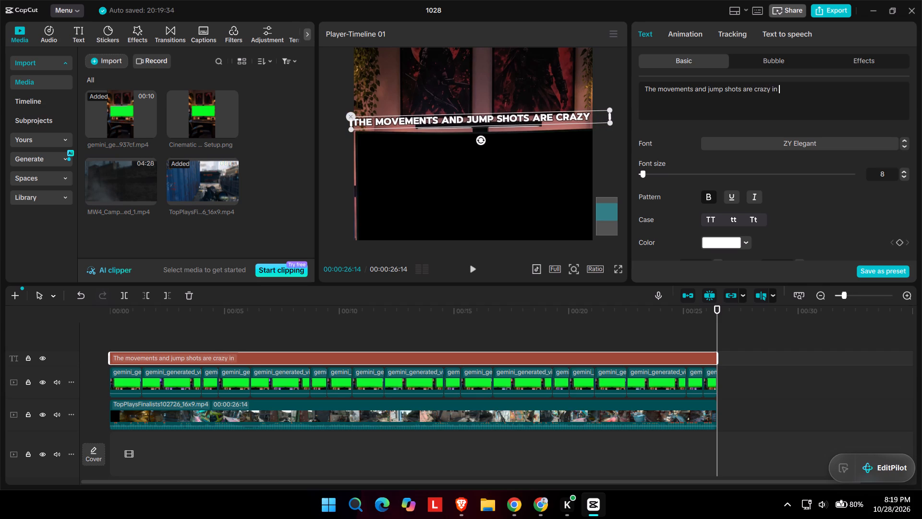
pyautogui.press('4')
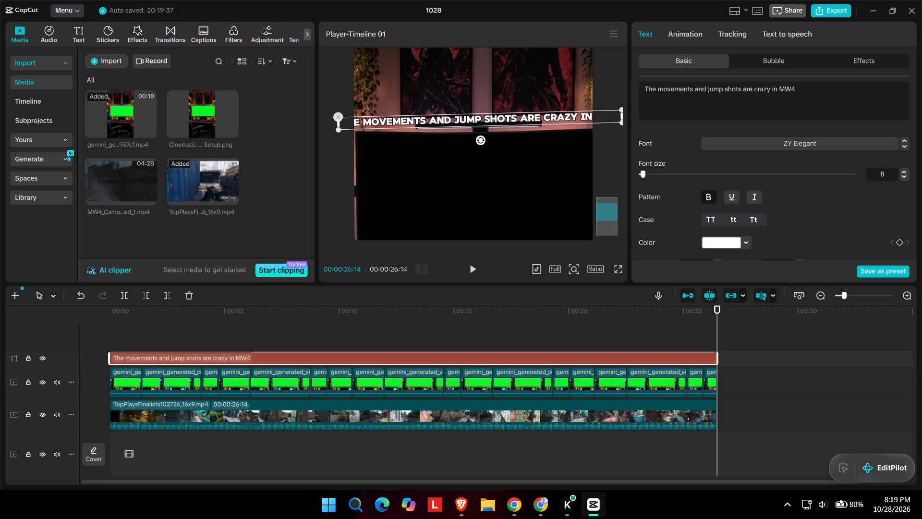
# Change the caption's font to MADE-Awelier-Black and enlarge the caption slightly in the preview.
pyautogui.click(758, 142)
pyautogui.scroll(-1, 757, 220)
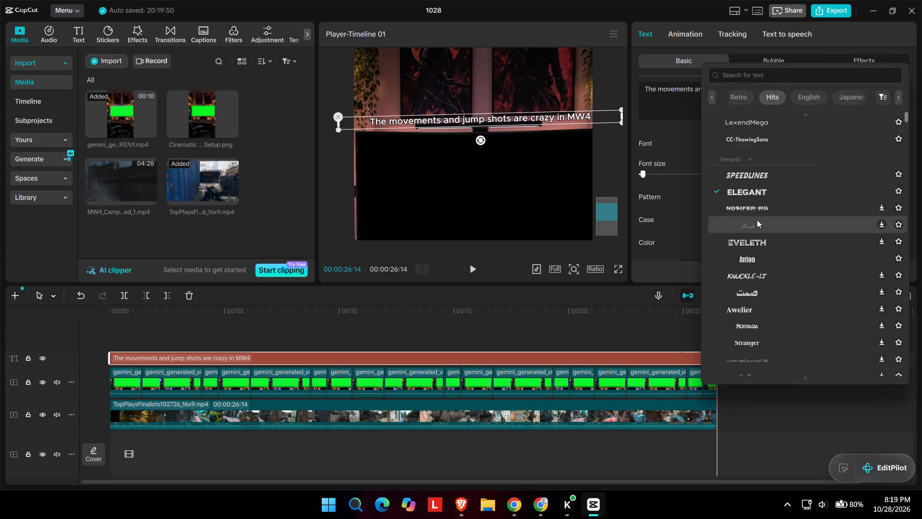
pyautogui.scroll(-1, 757, 220)
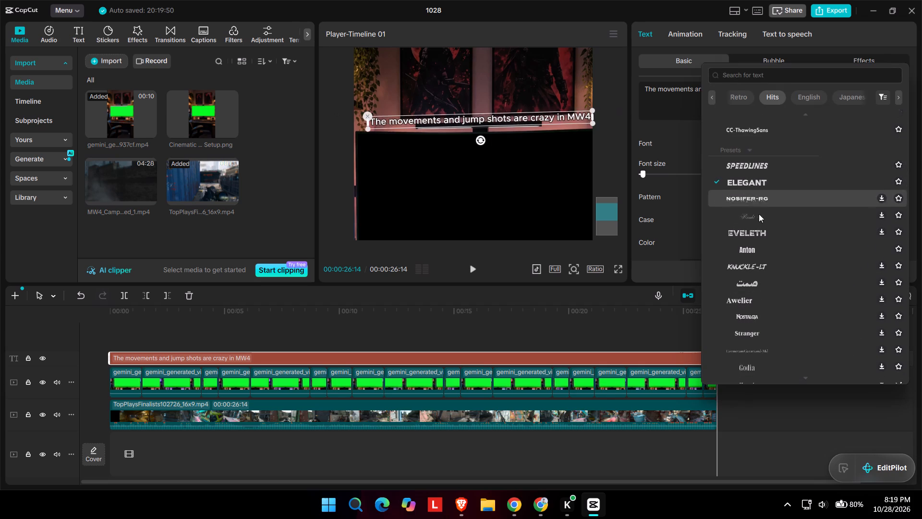
pyautogui.scroll(-1, 757, 246)
pyautogui.moveTo(757, 246); pyautogui.dragTo(753, 221)
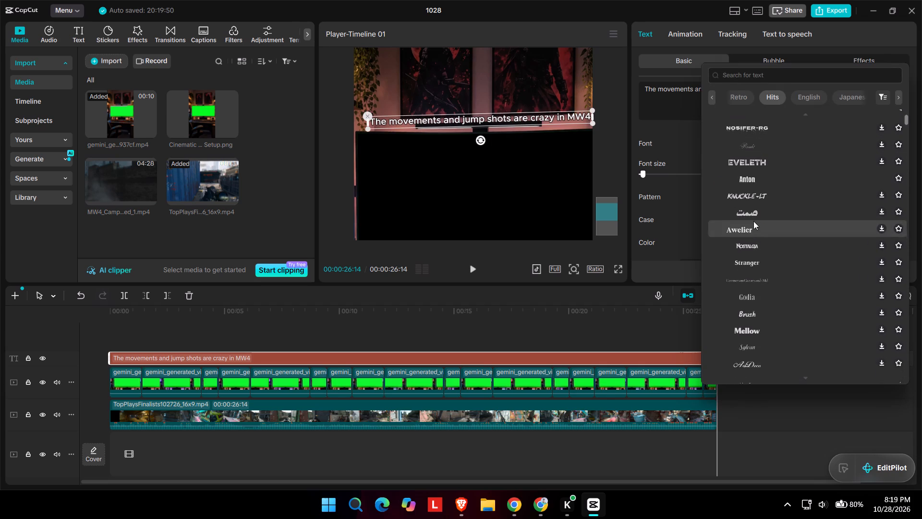
pyautogui.moveTo(753, 221); pyautogui.dragTo(752, 202)
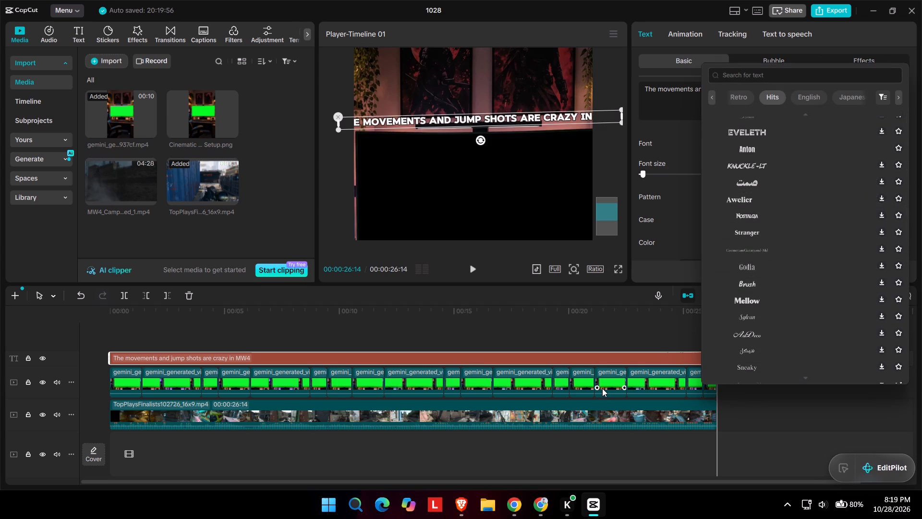
pyautogui.click(738, 201)
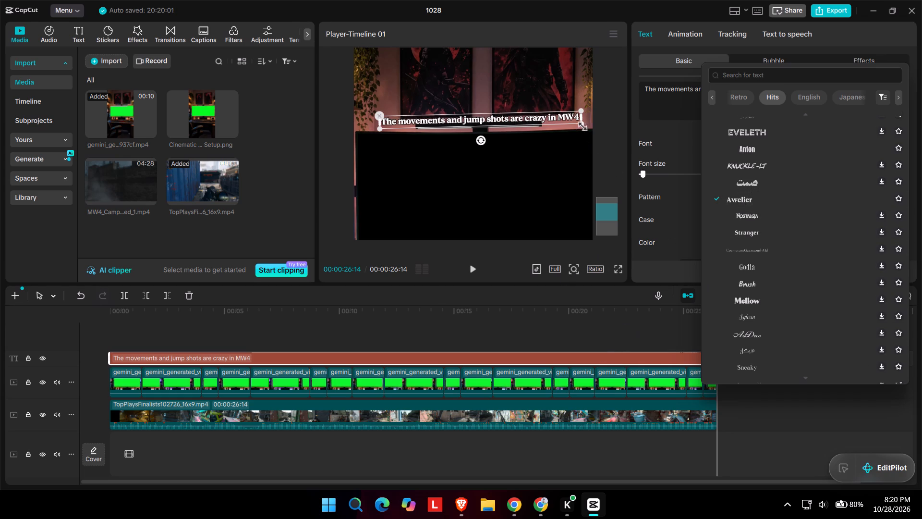
pyautogui.moveTo(580, 120); pyautogui.dragTo(589, 120)
# Check the video in full-screen playback and move the caption up from the monitor's top edge onto the wall posters.
pyautogui.click(618, 273)
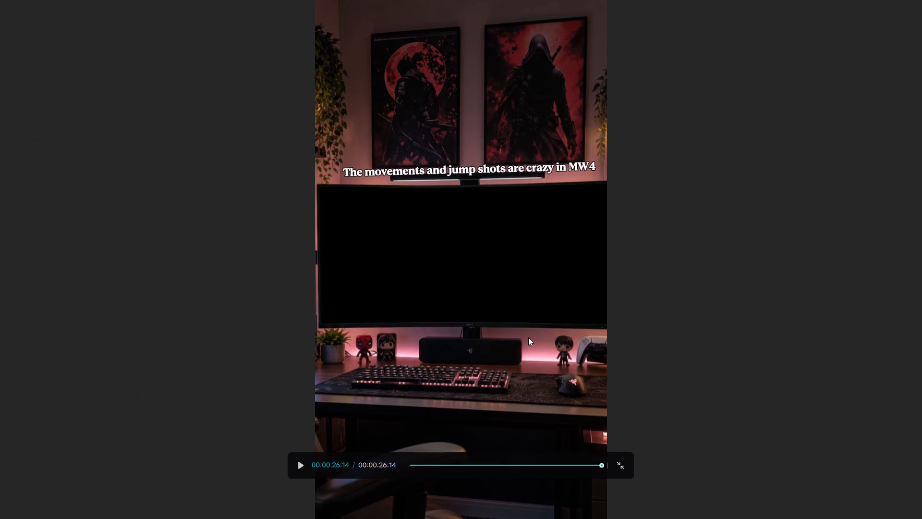
pyautogui.click(421, 465)
pyautogui.press('space')
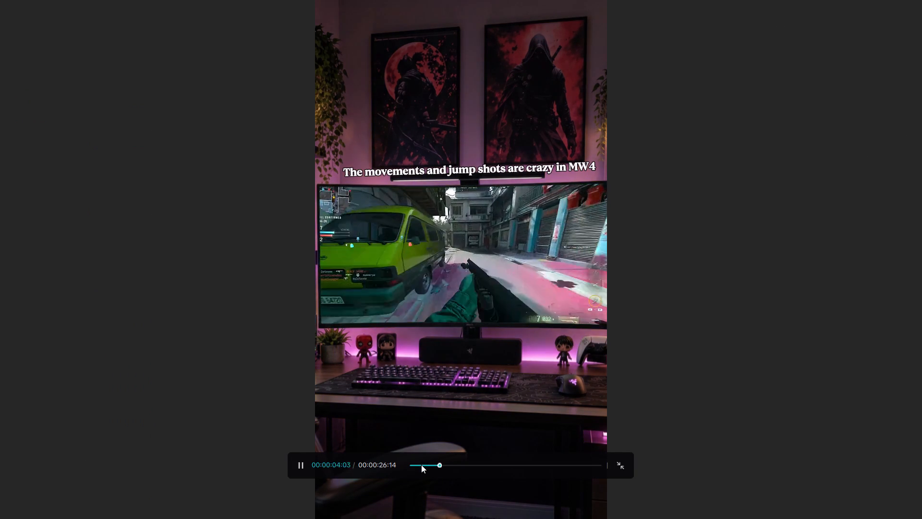
pyautogui.press('space')
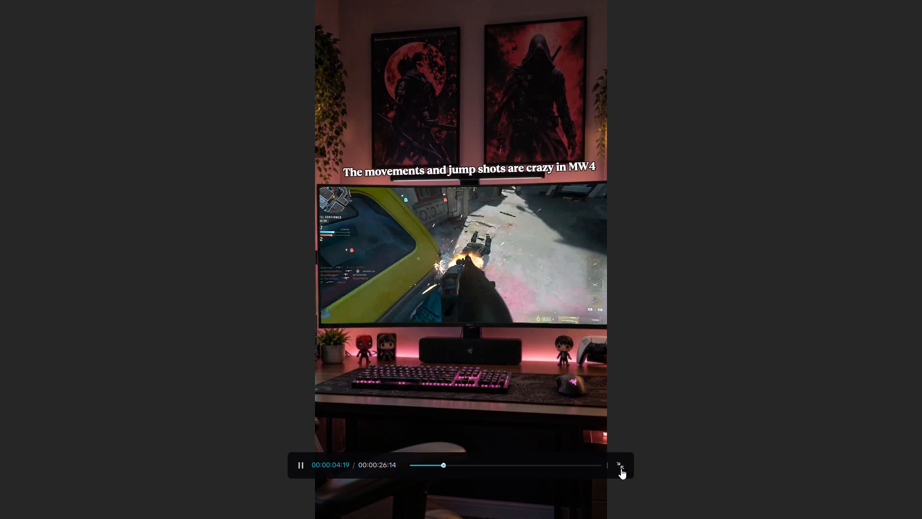
pyautogui.click(621, 469)
pyautogui.moveTo(486, 124); pyautogui.dragTo(485, 88)
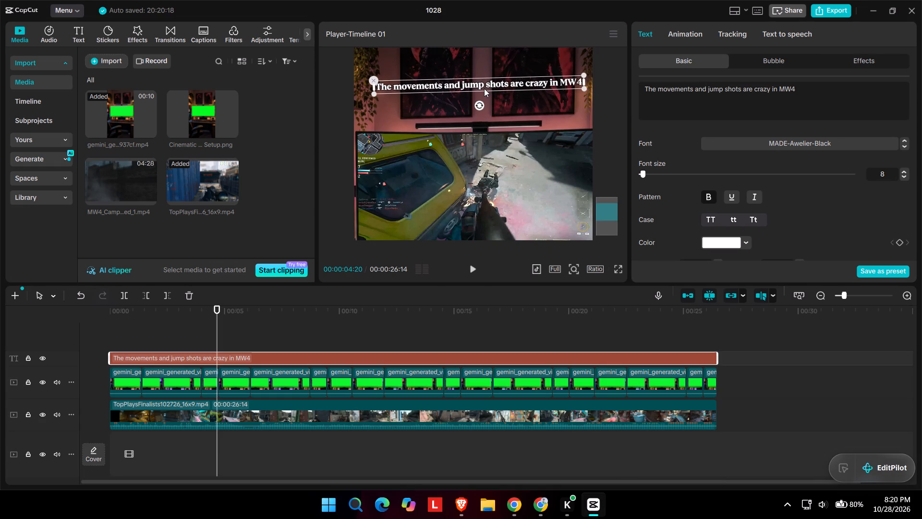
# Open the caption text "The movements and jump shots are crazy in MW4" for editing.
pyautogui.click(726, 89)
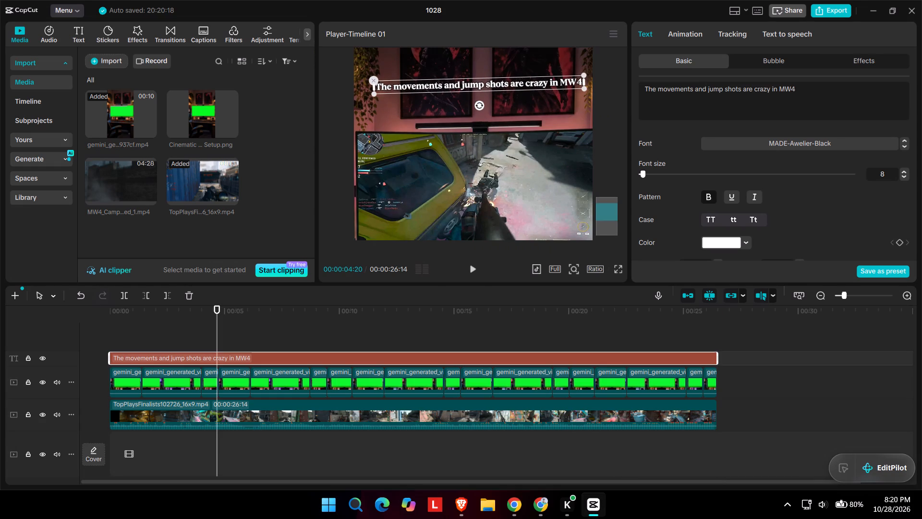
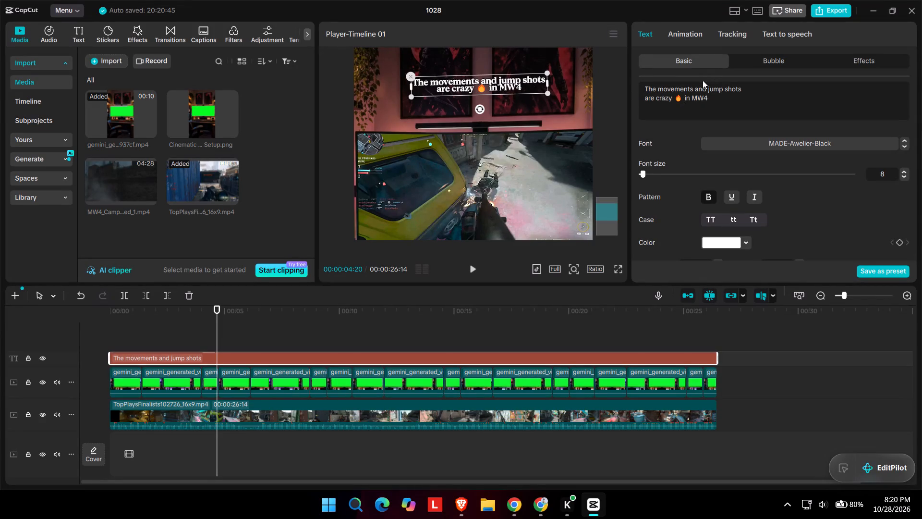
# Remove the space between "crazy" and the fire emoji in the caption text.
pyautogui.press('Left')
pyautogui.press('Left')
pyautogui.press('BackSpace')
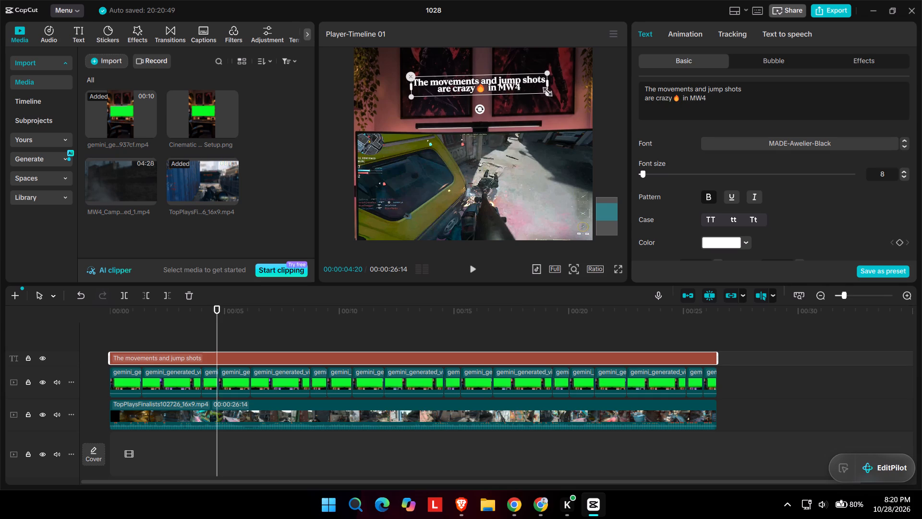
# Enlarge the caption to span most of the wall posters' width and check it in full-screen playback.
pyautogui.moveTo(545, 89); pyautogui.dragTo(583, 108)
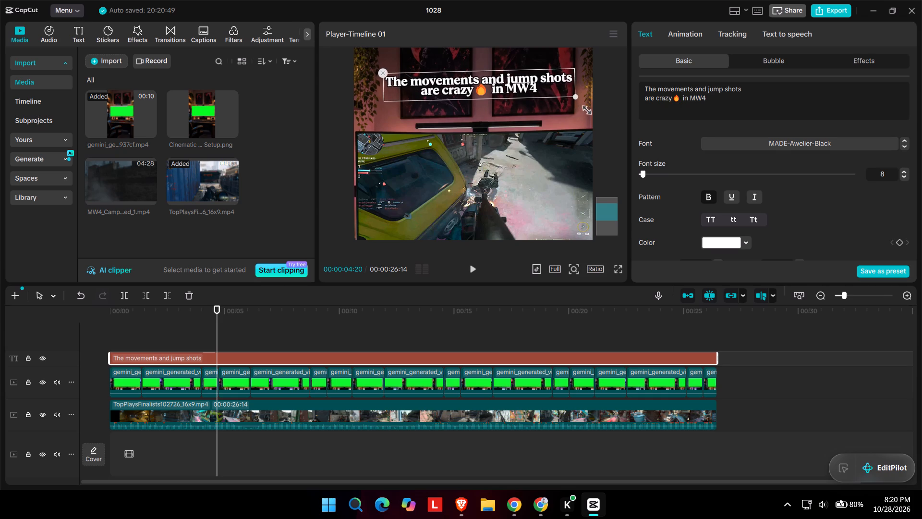
pyautogui.moveTo(583, 108); pyautogui.dragTo(585, 108)
pyautogui.click(616, 271)
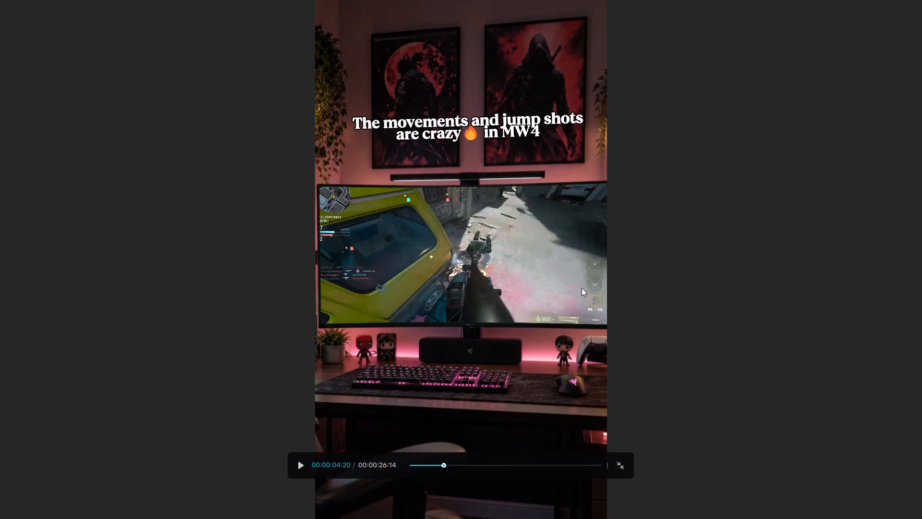
pyautogui.press('space')
pyautogui.press('space')
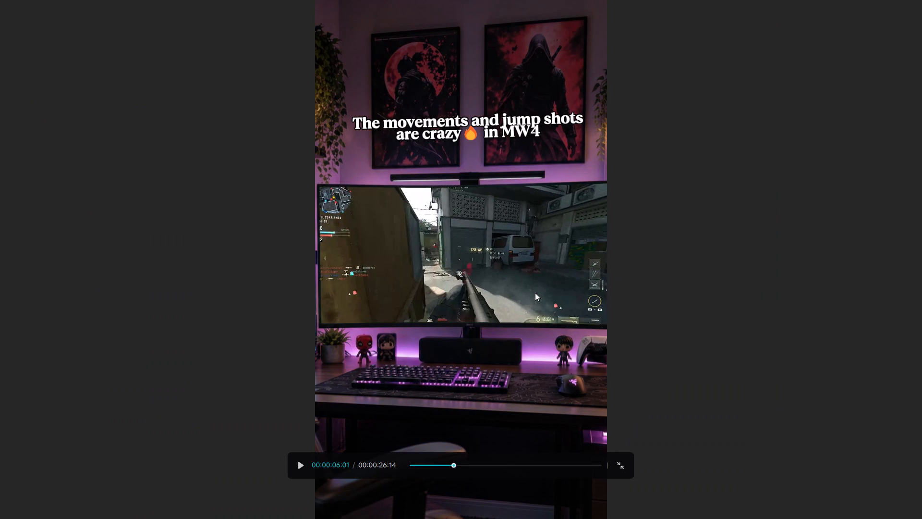
pyautogui.click(626, 466)
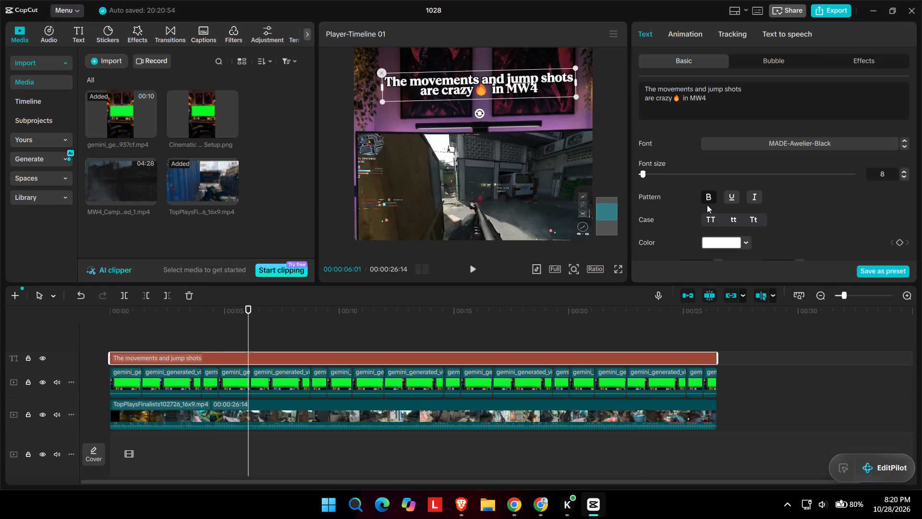
# Set the caption's line spacing to 1 and check the two lines in full-screen playback.
pyautogui.scroll(-1, 707, 205)
pyautogui.scroll(1, 775, 183)
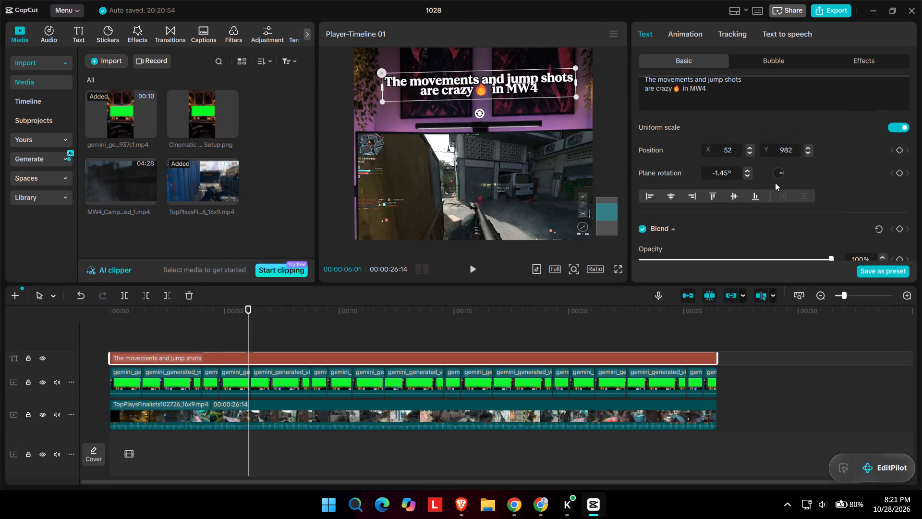
pyautogui.scroll(2, 775, 183)
pyautogui.tripleClick(800, 168)
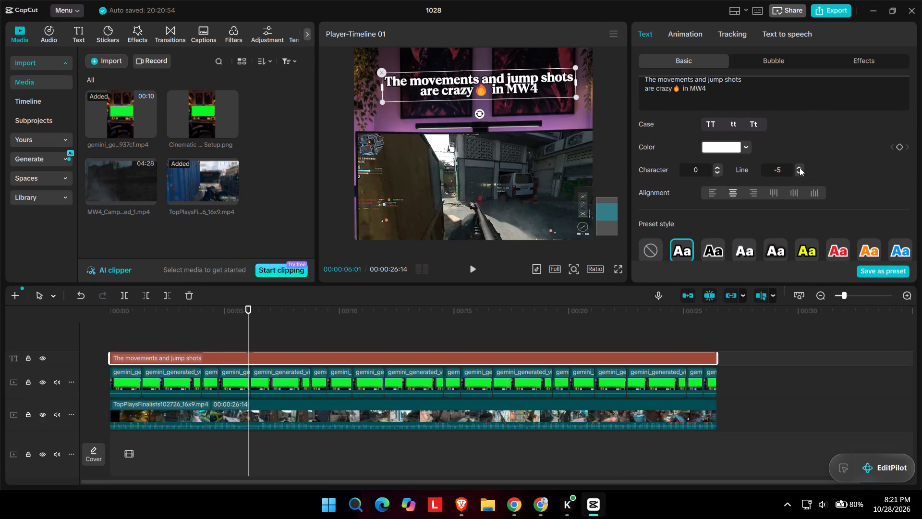
pyautogui.tripleClick(800, 168)
pyautogui.click(800, 168)
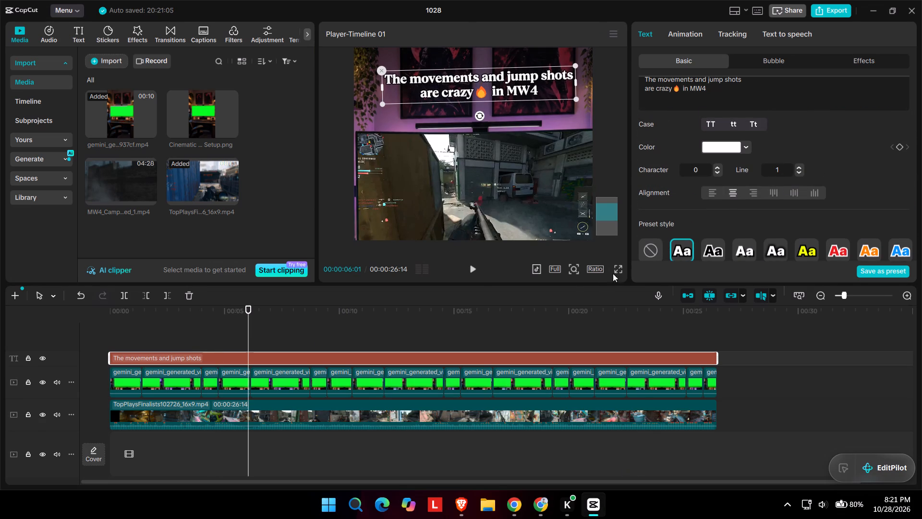
pyautogui.click(619, 275)
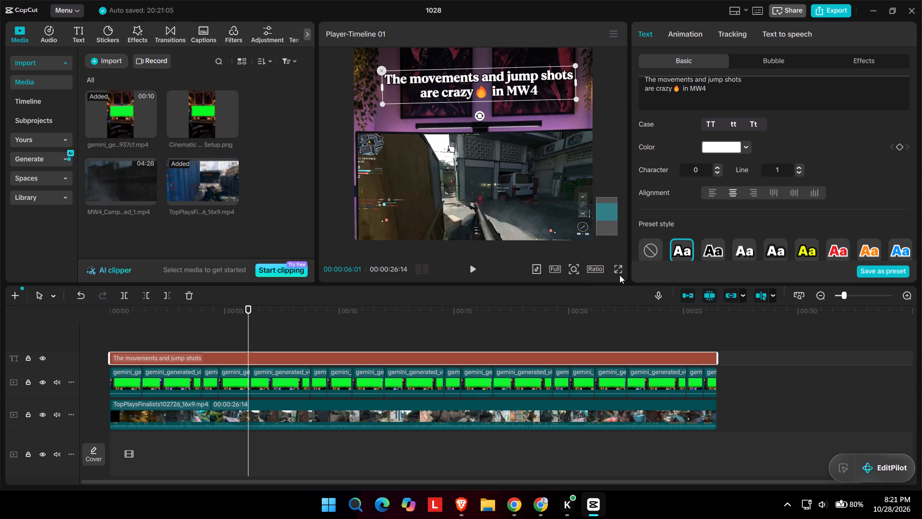
pyautogui.click(617, 273)
pyautogui.press('space')
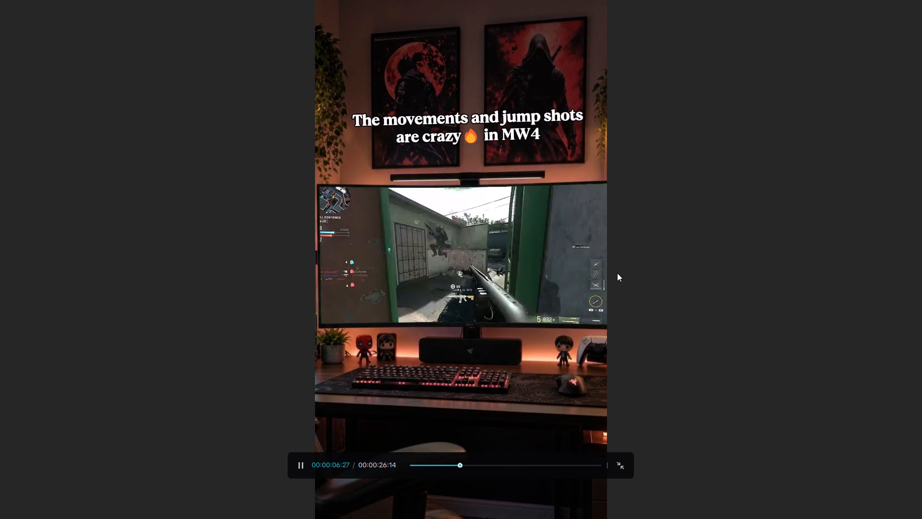
pyautogui.press('space')
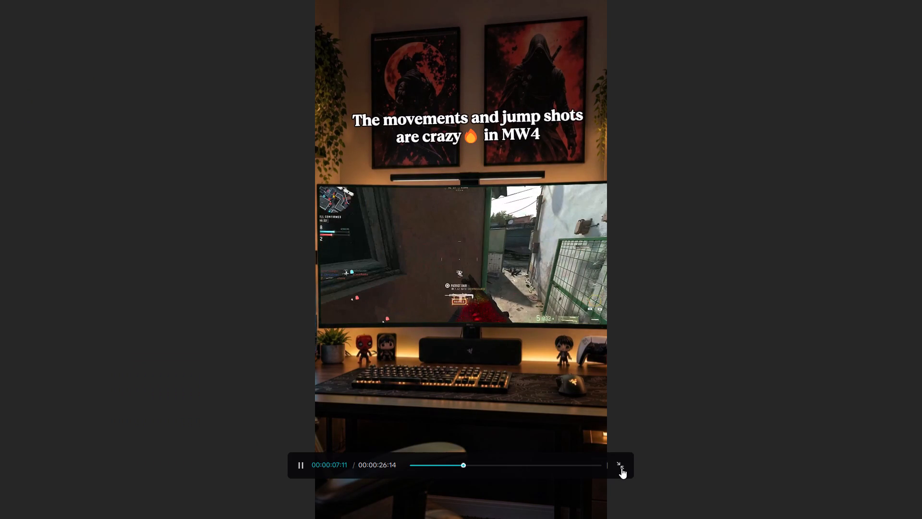
pyautogui.click(621, 468)
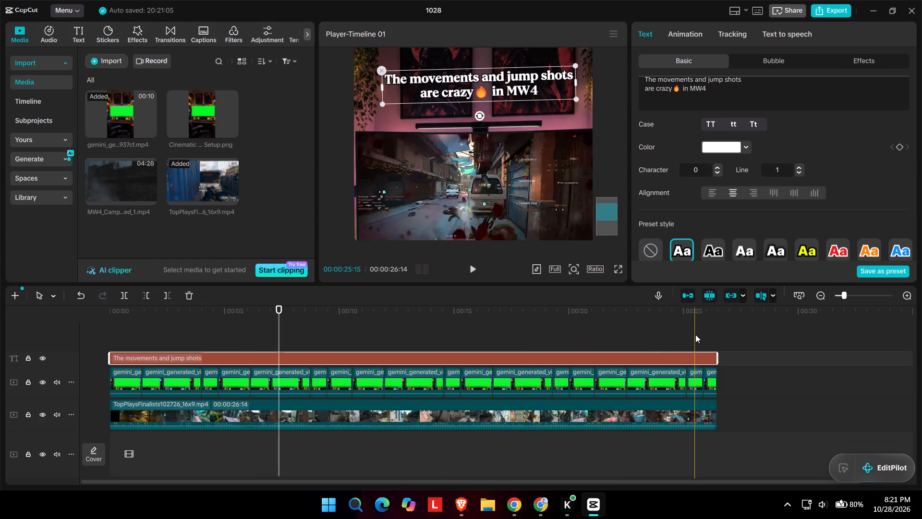
# Export the video in 1080P under the name Gameplayphn2 and close the sharing dialog.
pyautogui.click(818, 13)
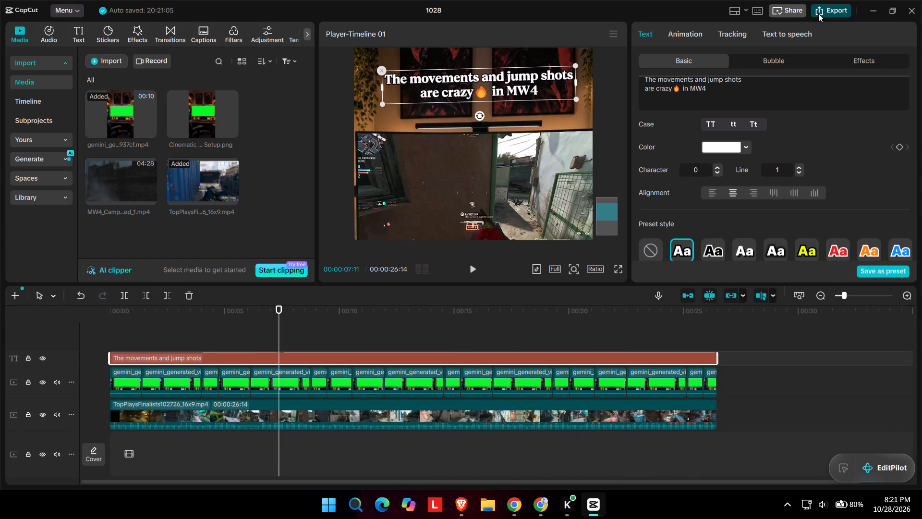
pyautogui.doubleClick(532, 111)
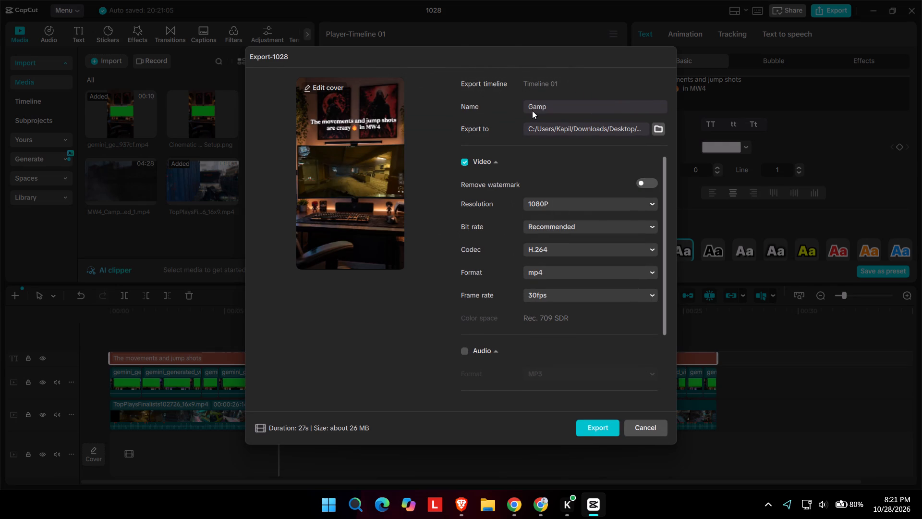
pyautogui.press('BackSpace')
pyautogui.press('e')
pyautogui.write('play')
pyautogui.write('phn2')
pyautogui.press('Return')
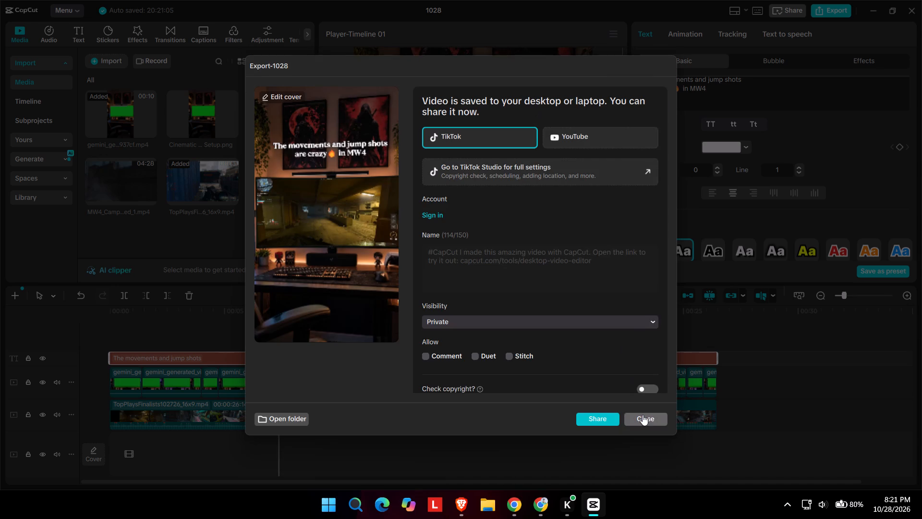
pyautogui.click(643, 415)
# Export the video again under the name Gameplay2 with the resolution set to 4K.
pyautogui.click(821, 15)
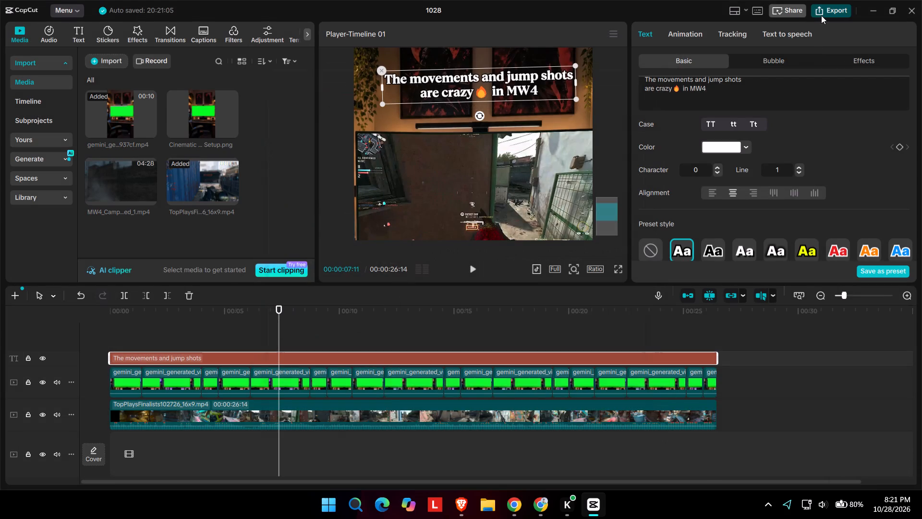
pyautogui.doubleClick(562, 104)
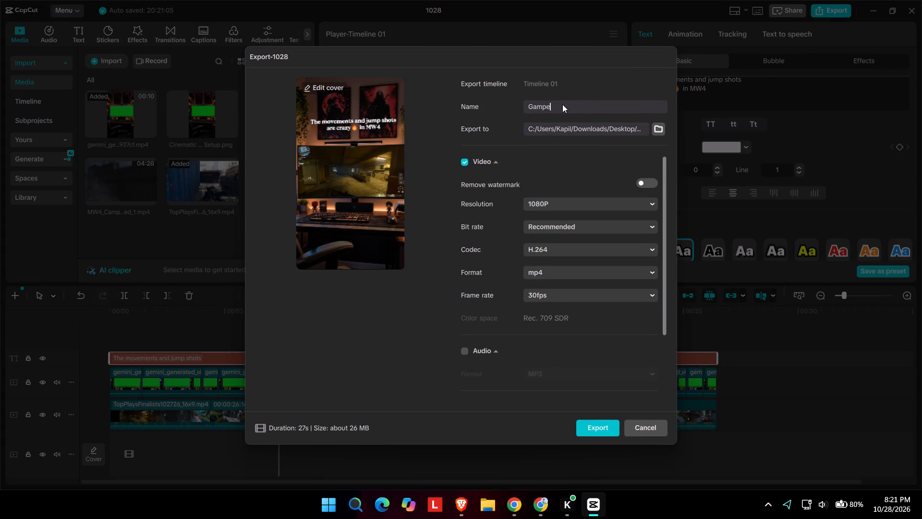
pyautogui.press('BackSpace')
pyautogui.press('BackSpace')
pyautogui.press('e')
pyautogui.write('play2')
pyautogui.click(537, 205)
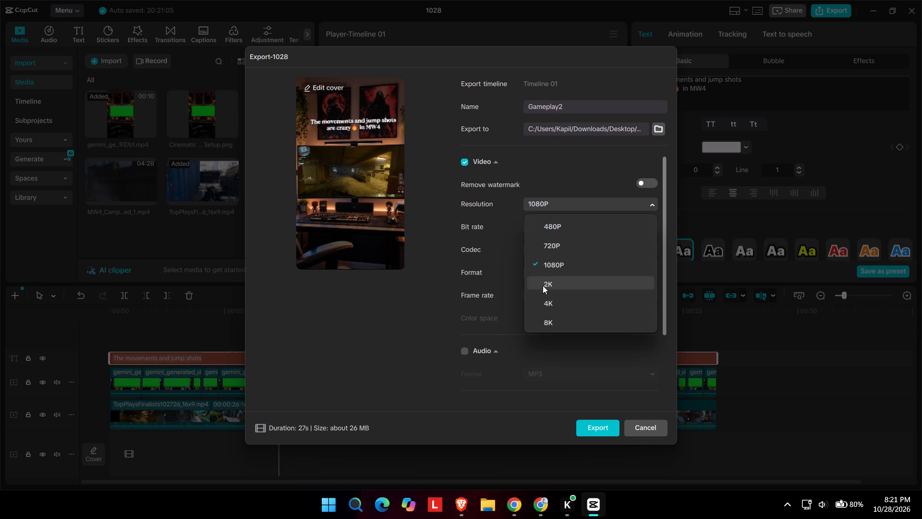
pyautogui.click(542, 307)
pyautogui.click(601, 429)
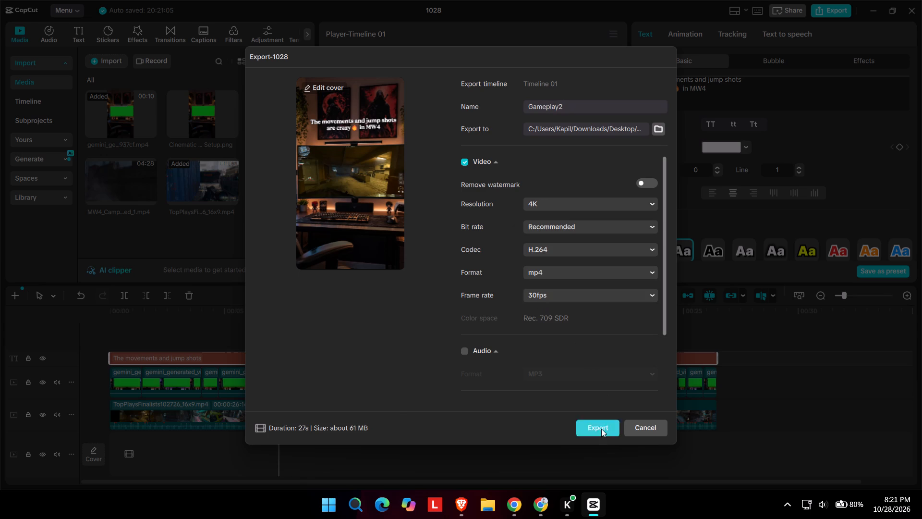